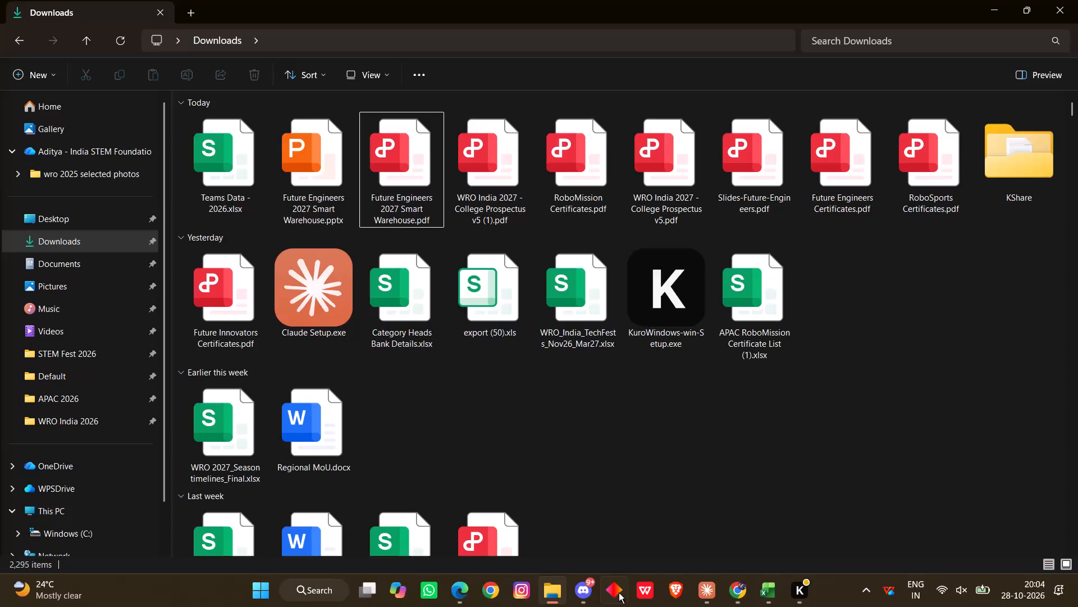
# Open the Documents folder and look through its list of subfolders.
pyautogui.click(94, 270)
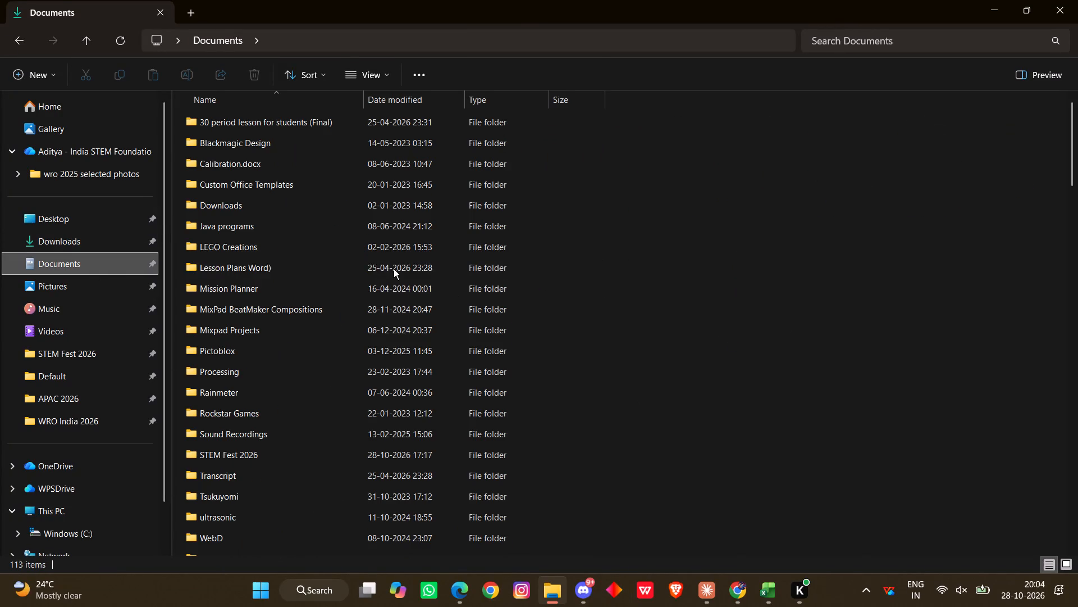
pyautogui.scroll(-2, 355, 265)
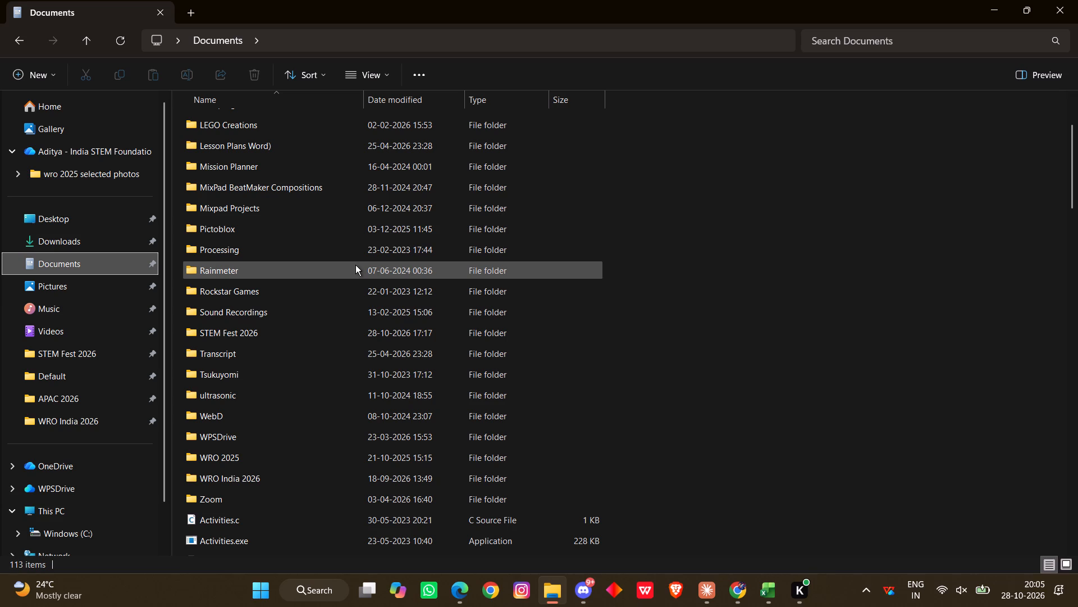
pyautogui.scroll(-1, 336, 320)
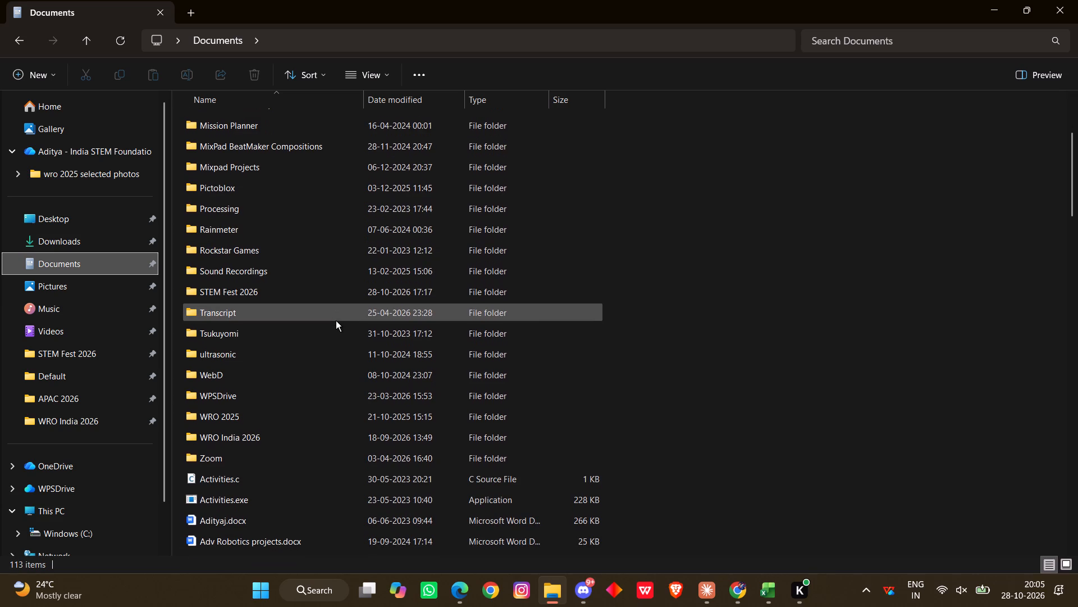
pyautogui.scroll(-1, 336, 320)
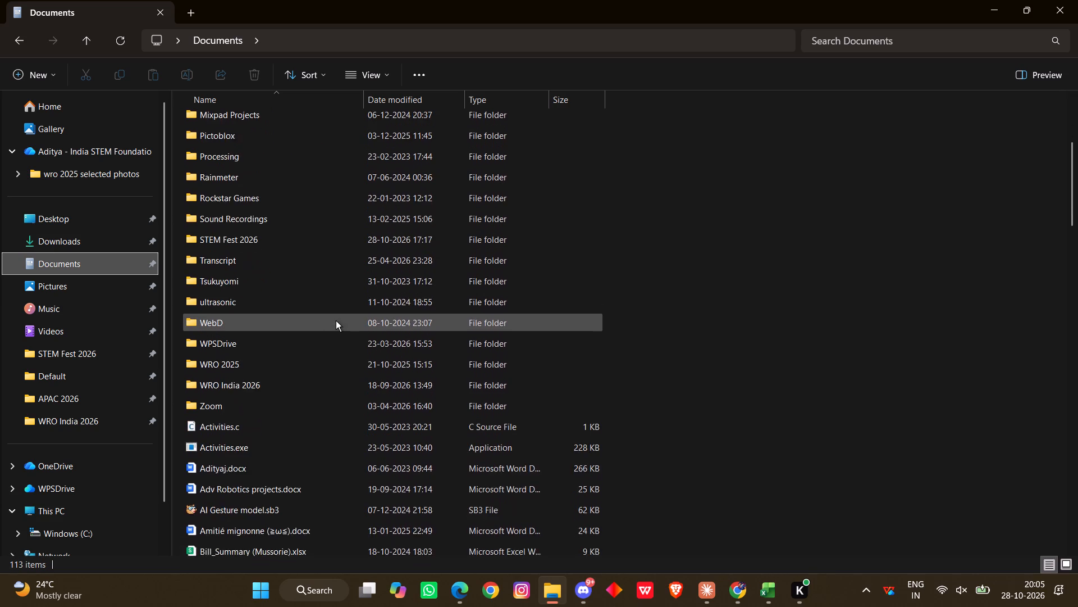
pyautogui.scroll(3, 336, 320)
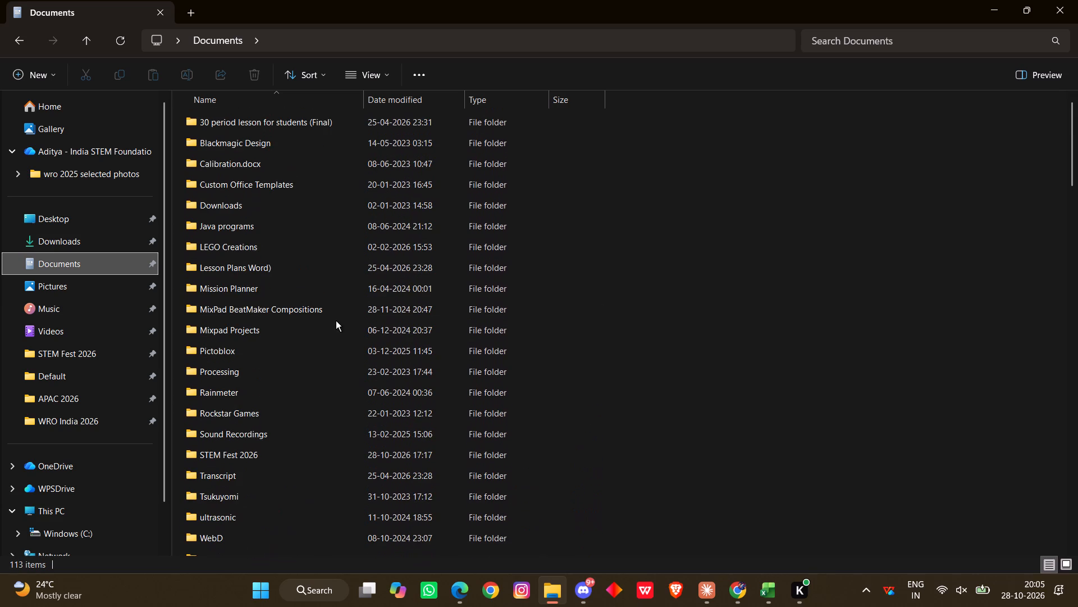
pyautogui.scroll(3, 336, 320)
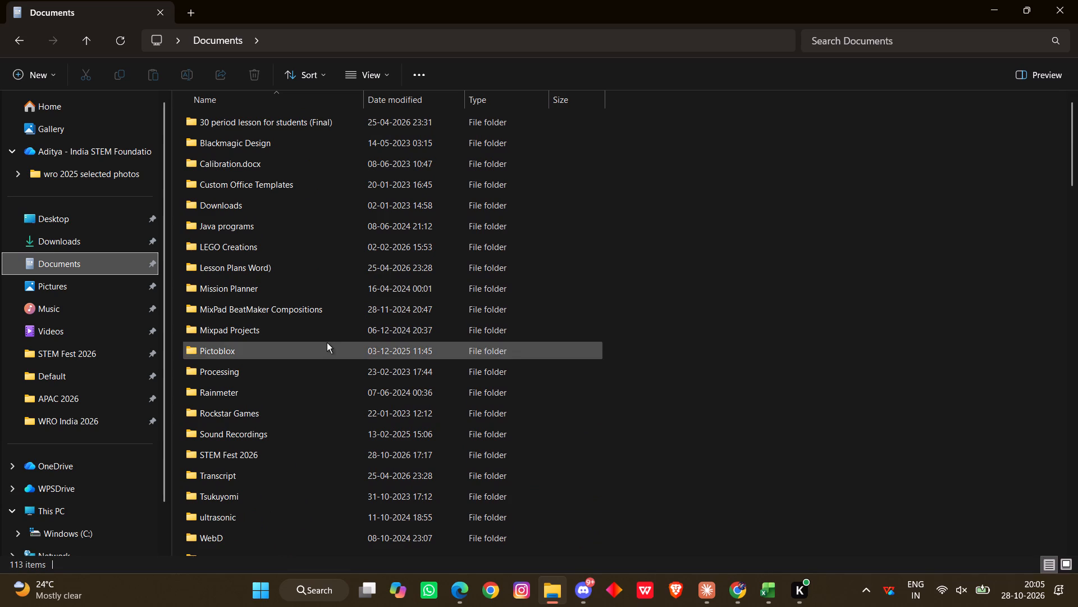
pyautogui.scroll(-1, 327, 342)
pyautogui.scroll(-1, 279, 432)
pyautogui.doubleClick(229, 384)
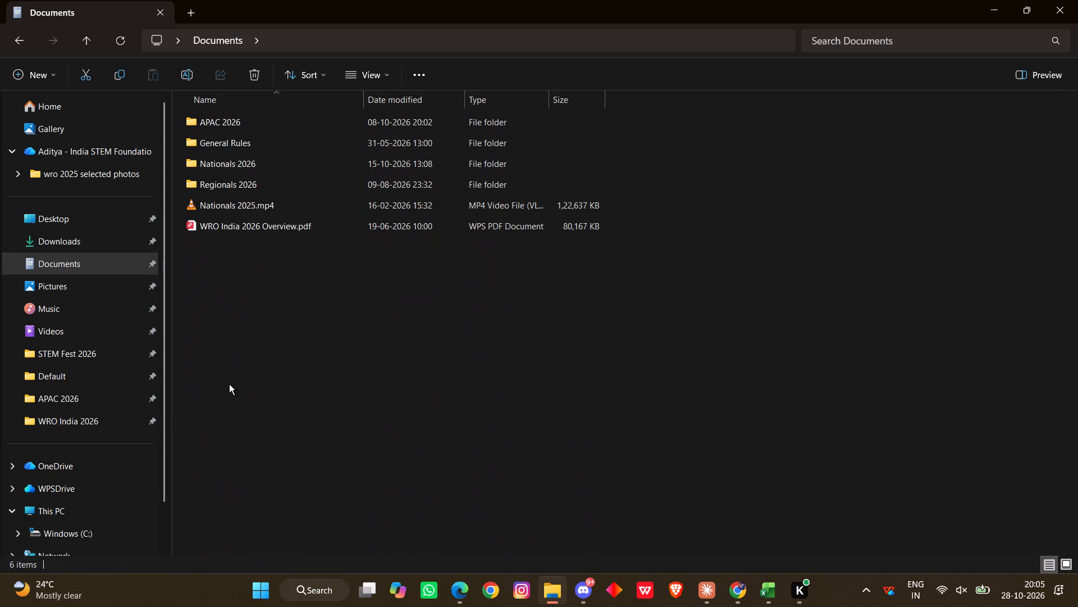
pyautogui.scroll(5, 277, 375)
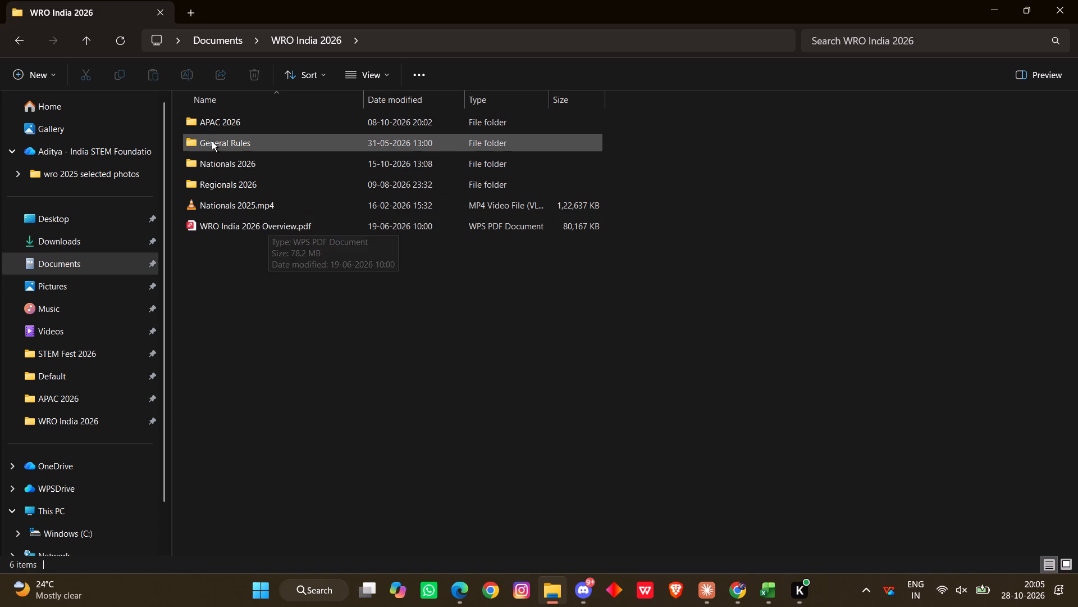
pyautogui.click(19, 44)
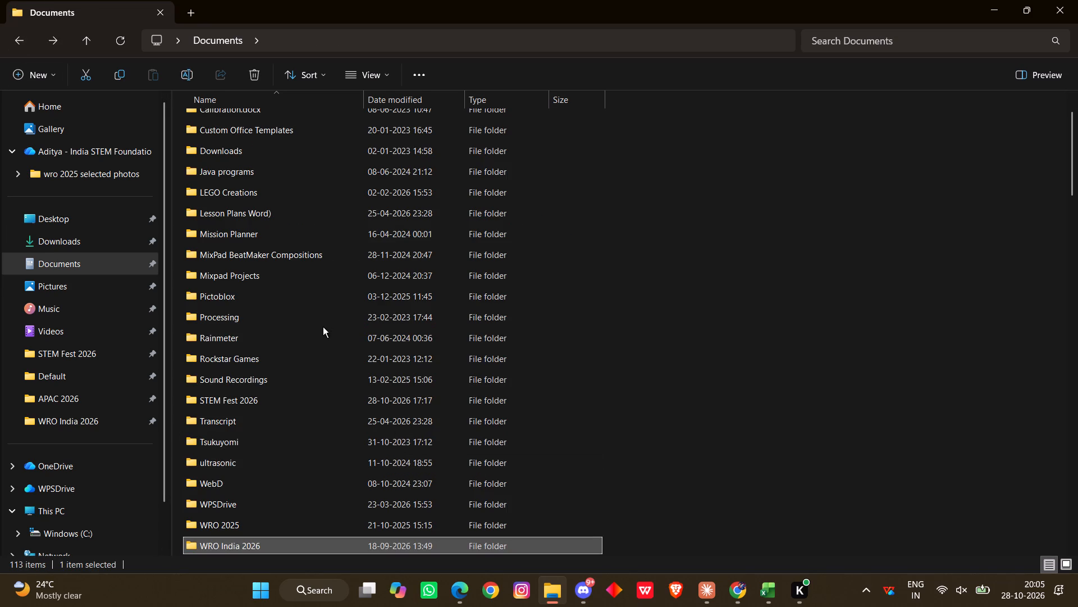
# Open the Word file Scoring Sheet - STEM FEST 2026.docx from the STEM Fest 2026 folder.
pyautogui.doubleClick(246, 391)
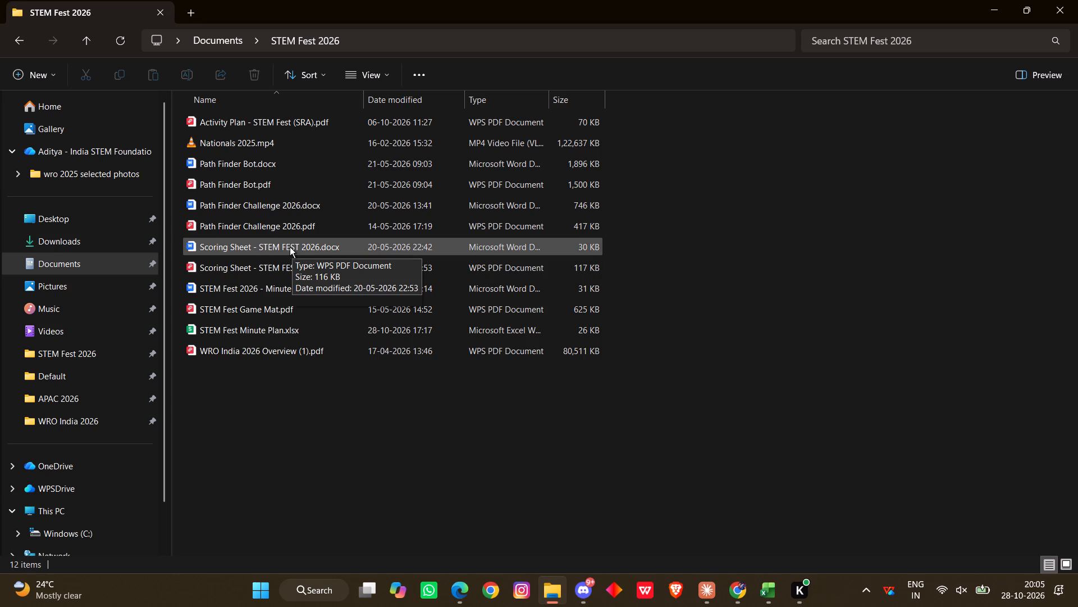
pyautogui.doubleClick(262, 248)
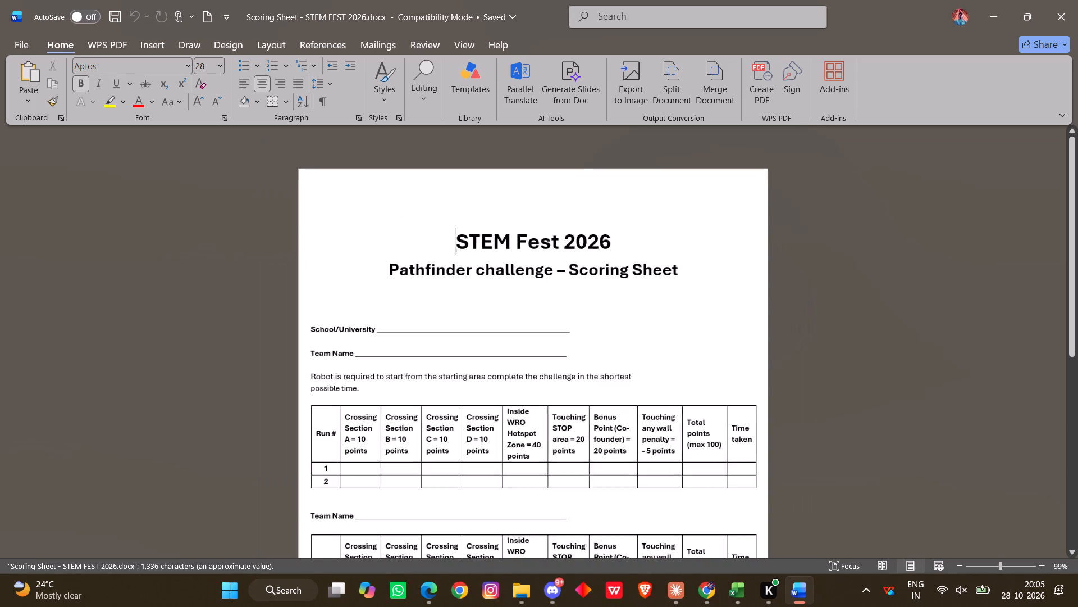
# Look over the scoring sheet's title, team fields and scoring tables from top to bottom.
pyautogui.scroll(-5, 468, 351)
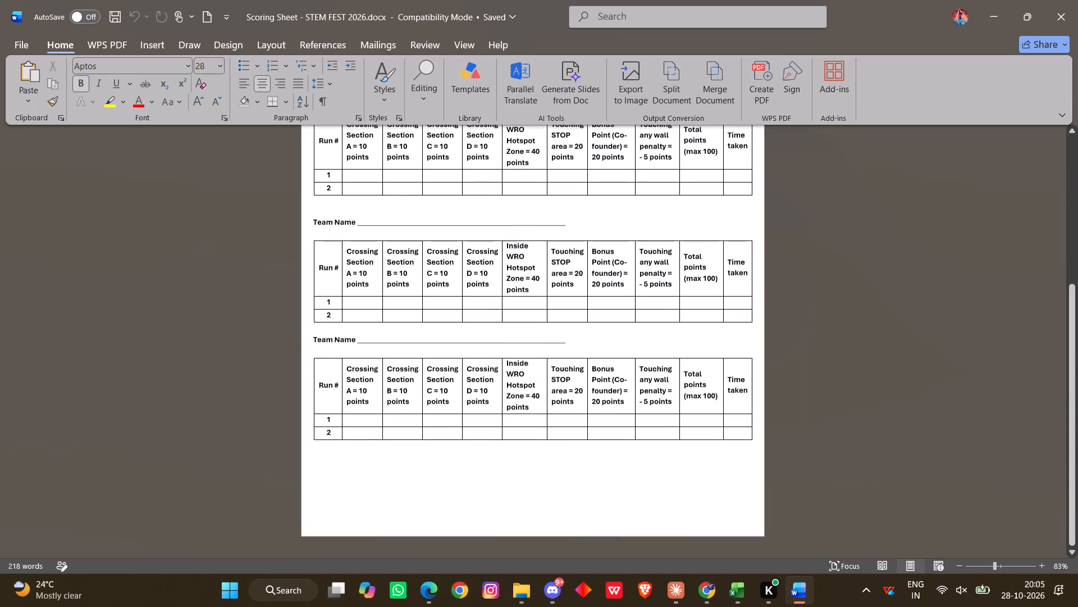
pyautogui.scroll(3, 468, 351)
pyautogui.scroll(-1, 468, 351)
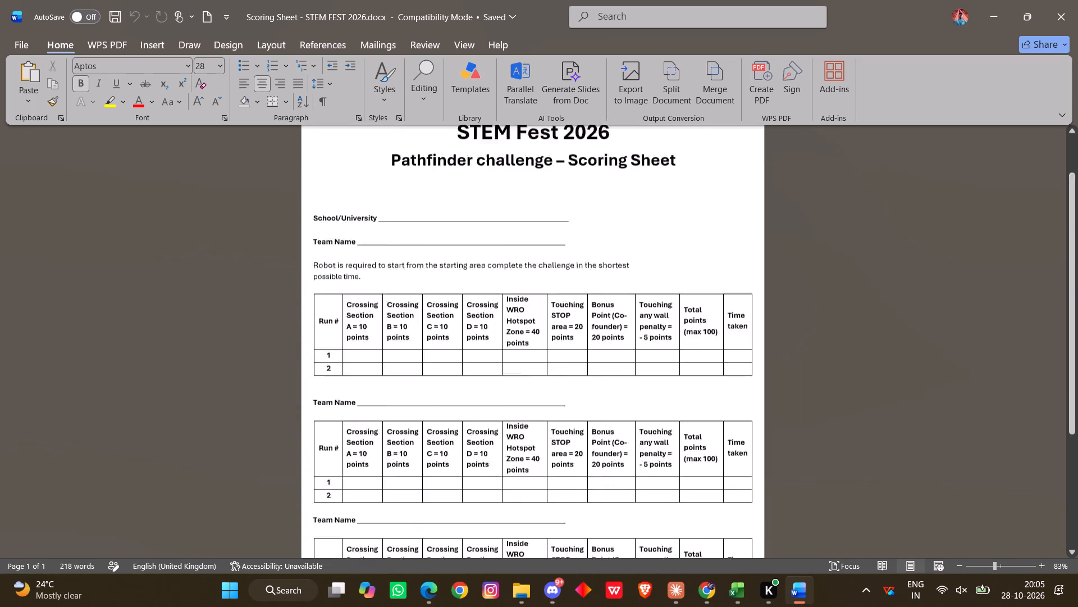
pyautogui.scroll(-1, 468, 351)
pyautogui.scroll(4, 468, 351)
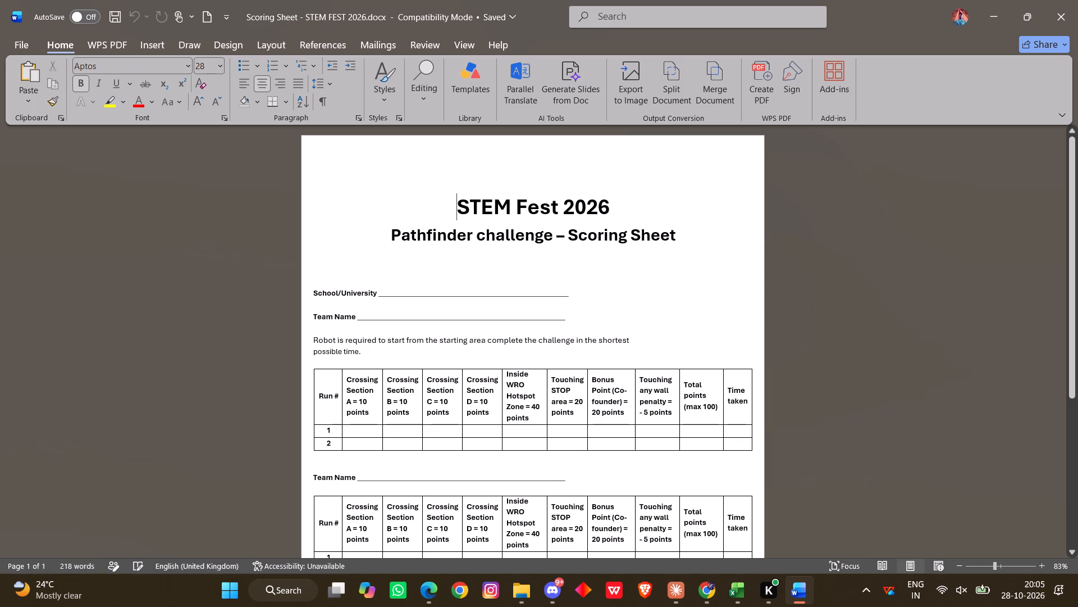
pyautogui.scroll(-1, 468, 351)
pyautogui.scroll(3, 468, 351)
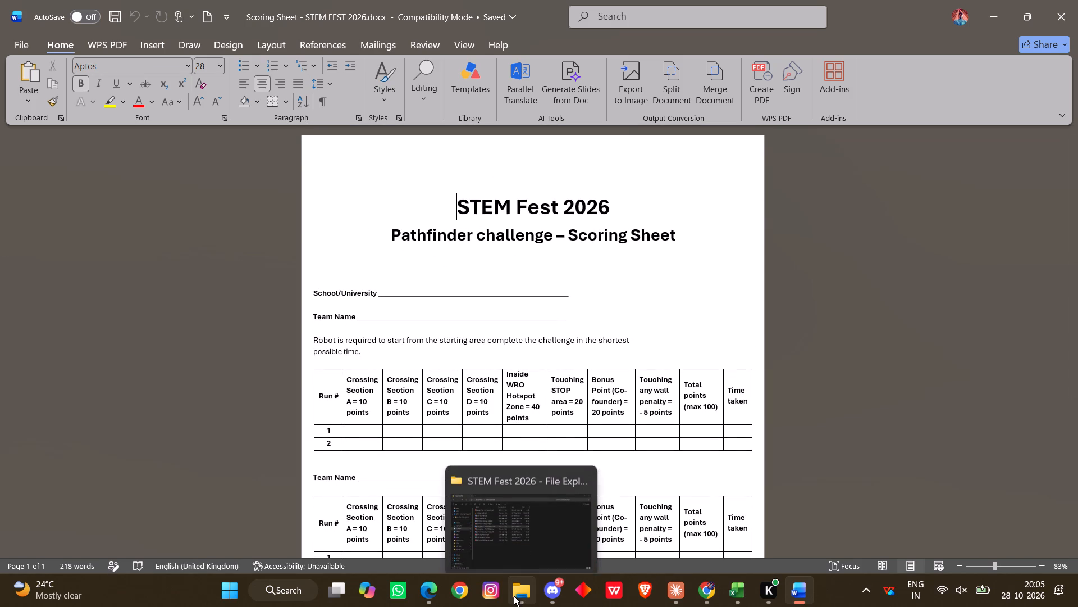
# Switch to File Explorer and open Path Finder Challenge 2026.docx from the STEM Fest 2026 folder.
pyautogui.click(514, 595)
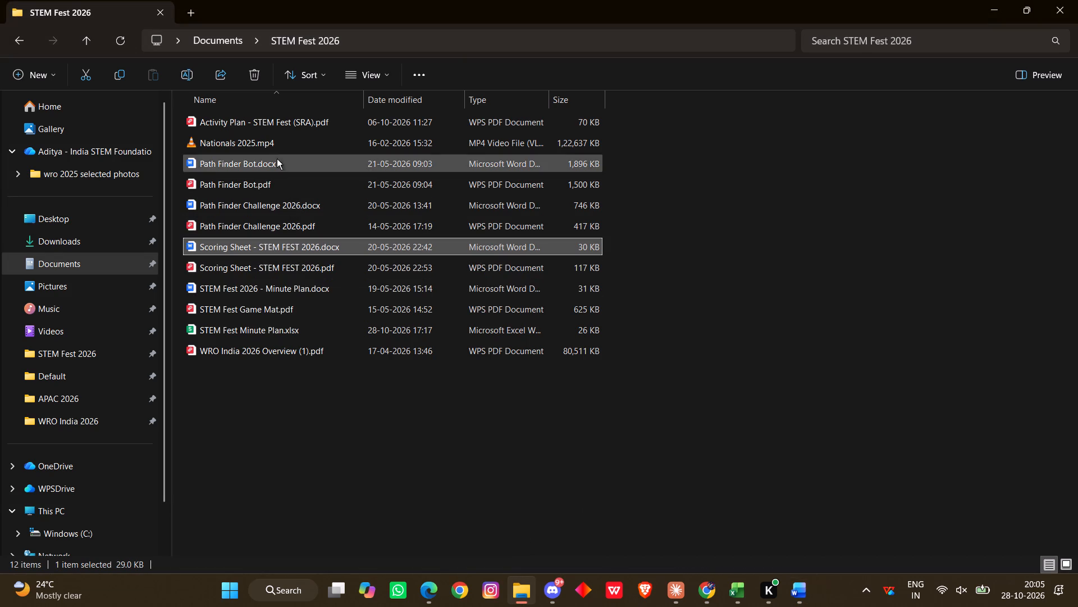
pyautogui.doubleClick(267, 206)
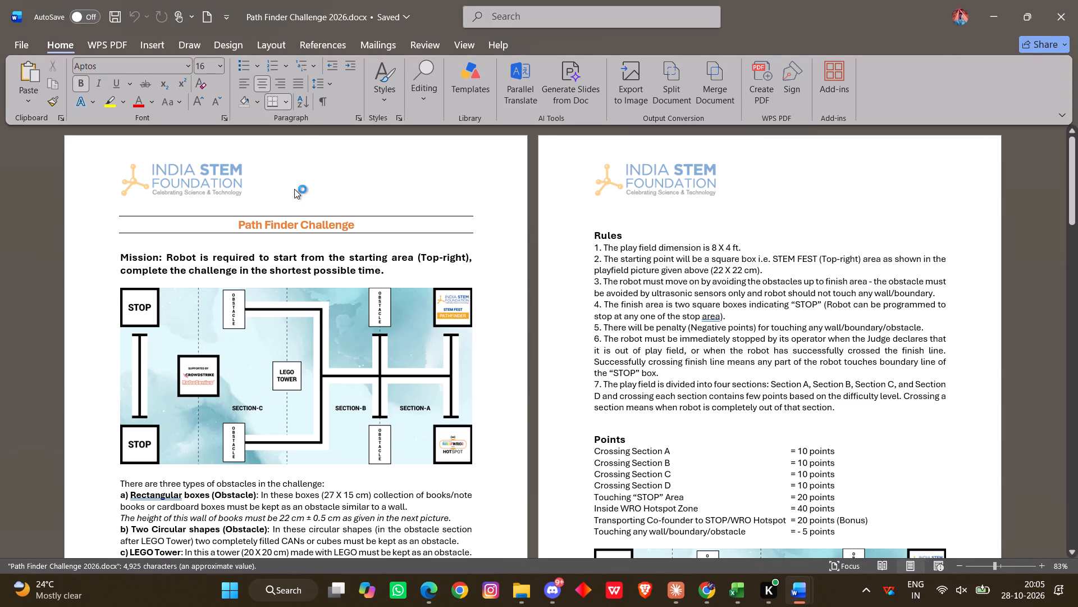
# Copy the India STEM Foundation logo from the Path Finder Challenge header and paste it into the scoring sheet's header.
pyautogui.tripleClick(294, 189)
pyautogui.hotkey('ctrl', 'c')
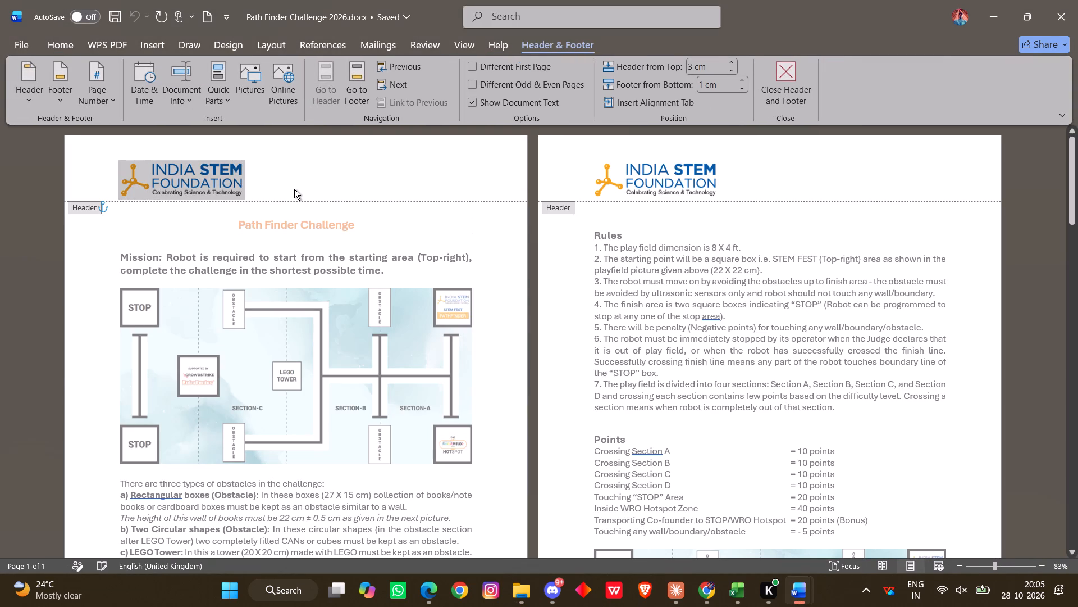
pyautogui.hotkey('alt', 'Tab')
pyautogui.doubleClick(417, 167)
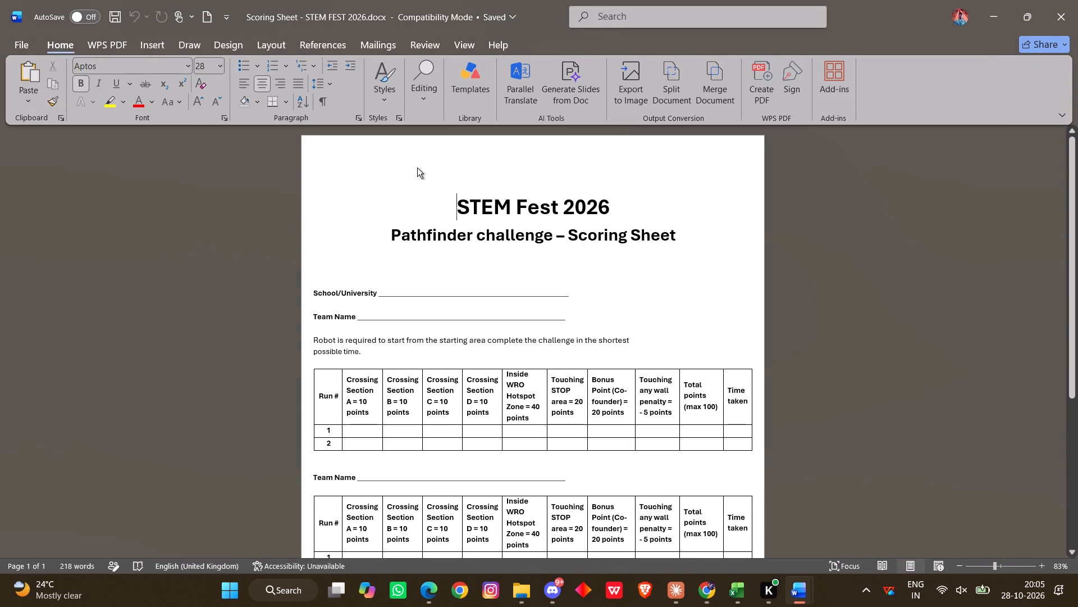
pyautogui.hotkey('ctrl', 'v')
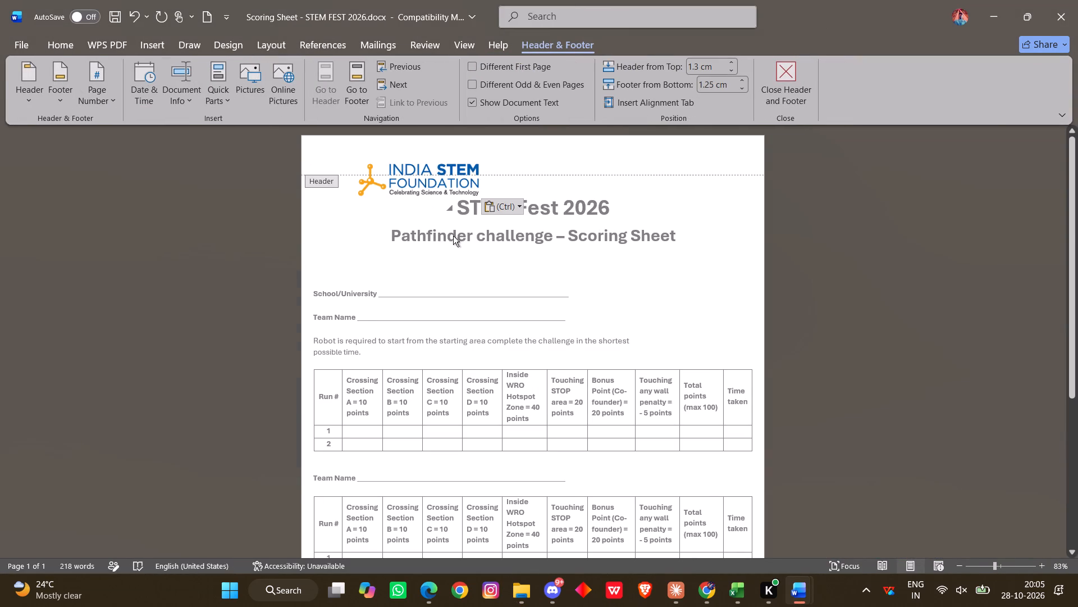
pyautogui.click(471, 239)
pyautogui.click(476, 262)
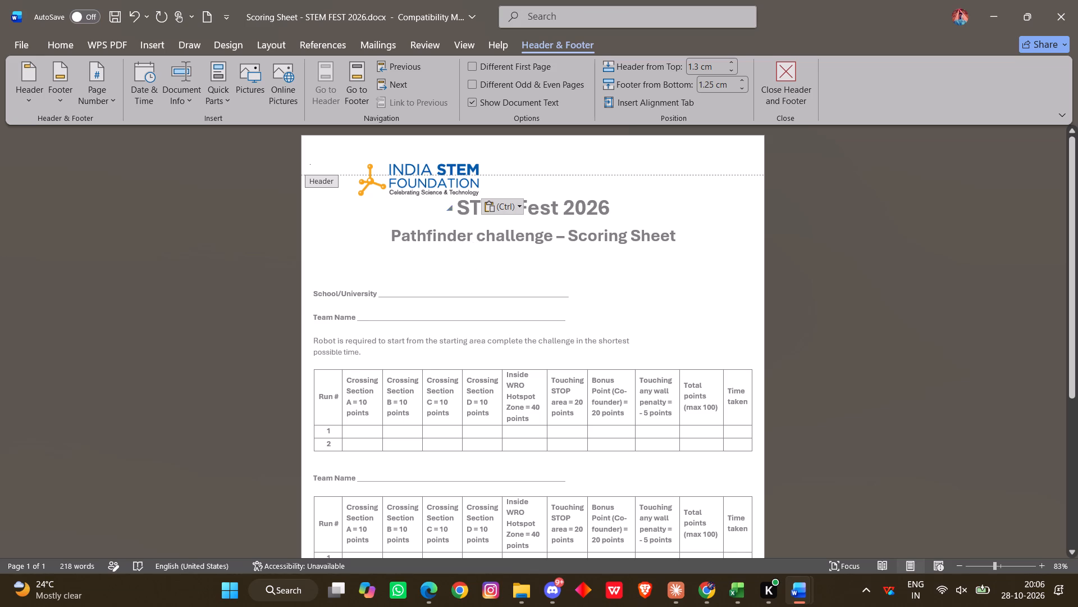
# Move the pasted logo to the top-left corner of the scoring sheet page, above the title, and leave header editing.
pyautogui.click(434, 173)
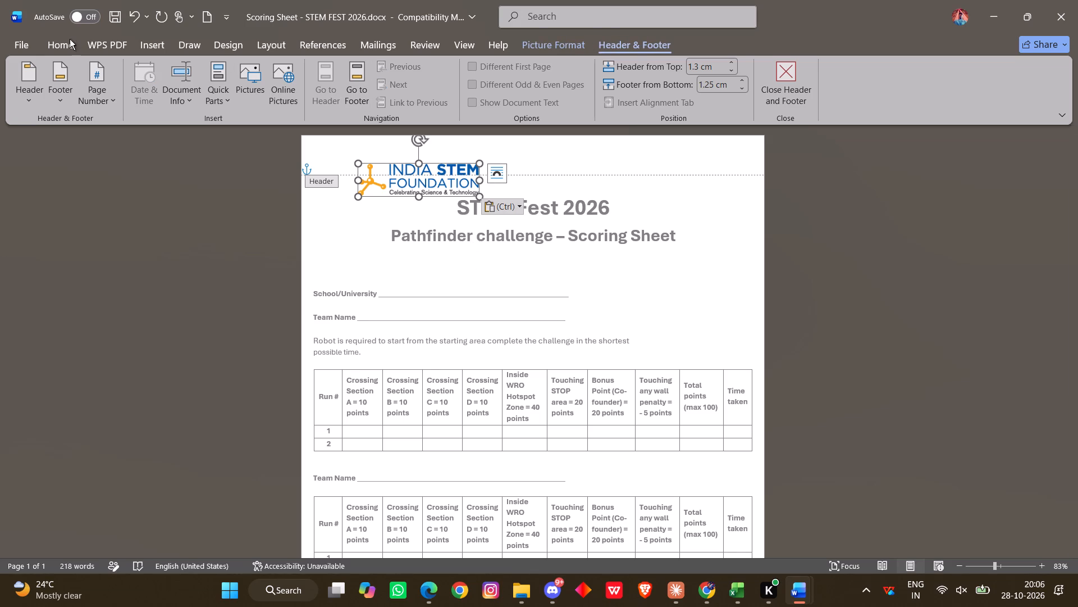
pyautogui.click(67, 43)
pyautogui.click(247, 82)
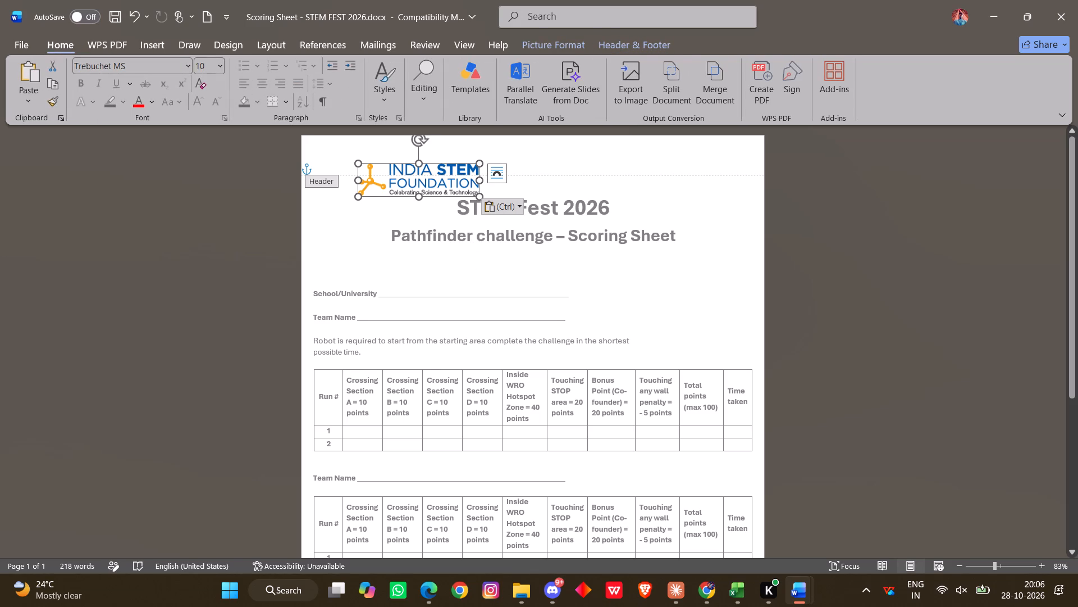
pyautogui.moveTo(408, 173); pyautogui.dragTo(357, 152)
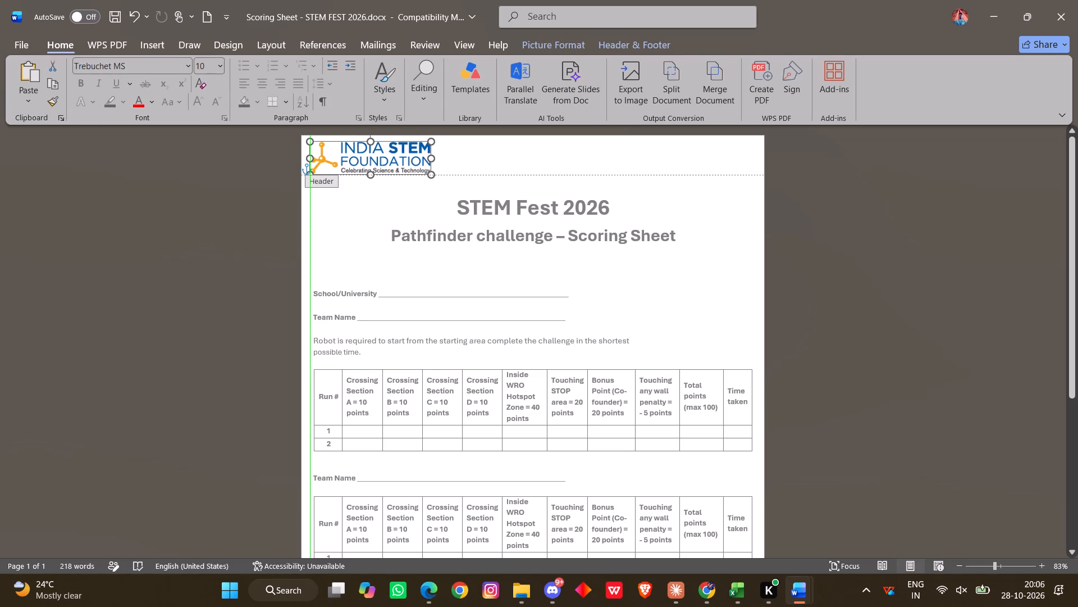
pyautogui.moveTo(357, 152); pyautogui.dragTo(364, 156)
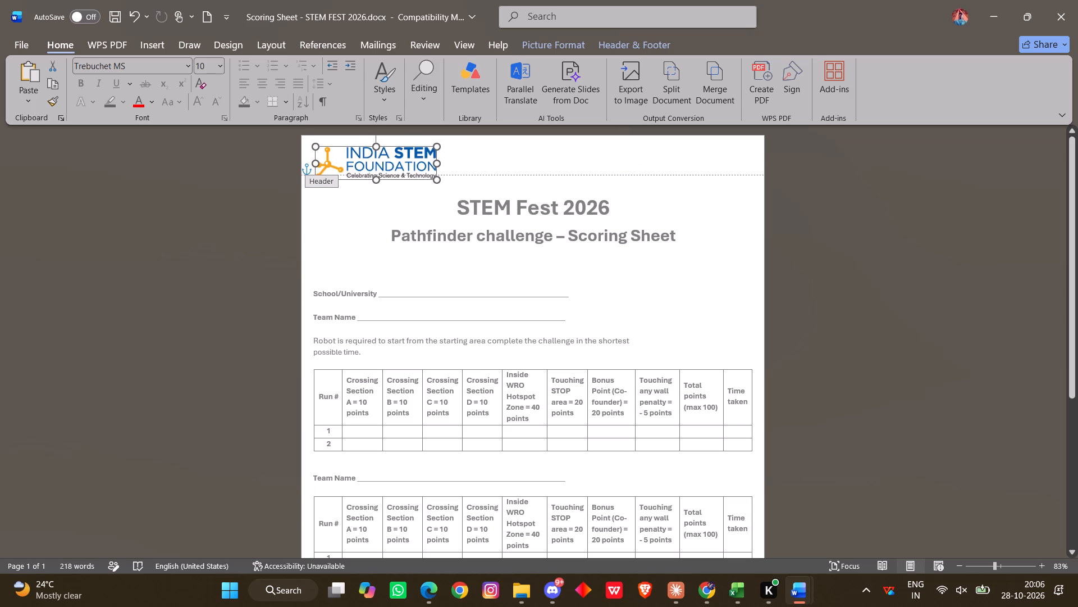
pyautogui.moveTo(364, 156); pyautogui.dragTo(366, 155)
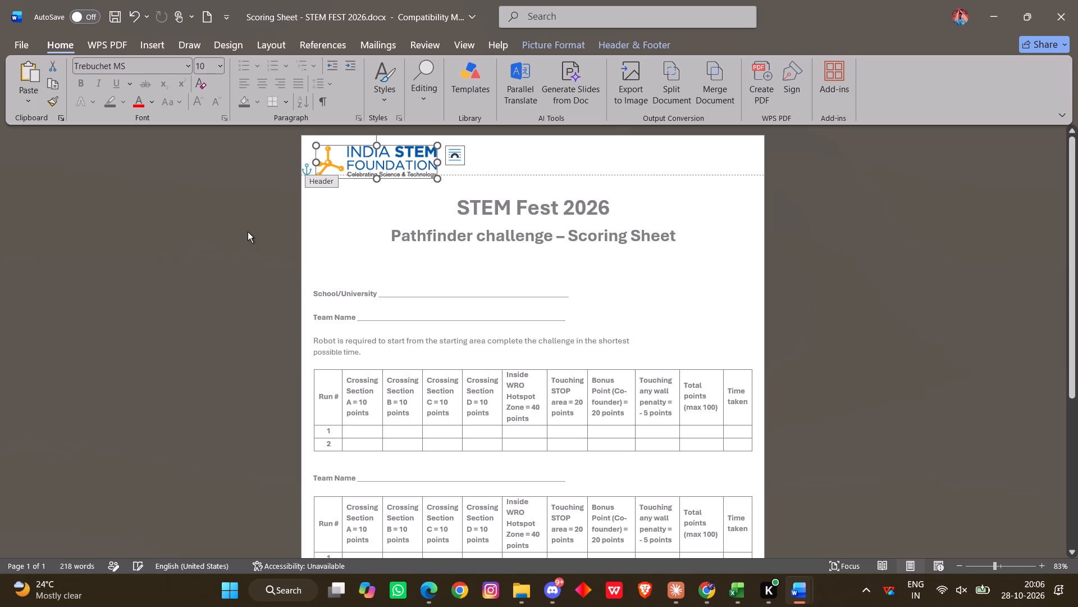
pyautogui.click(248, 232)
pyautogui.doubleClick(248, 232)
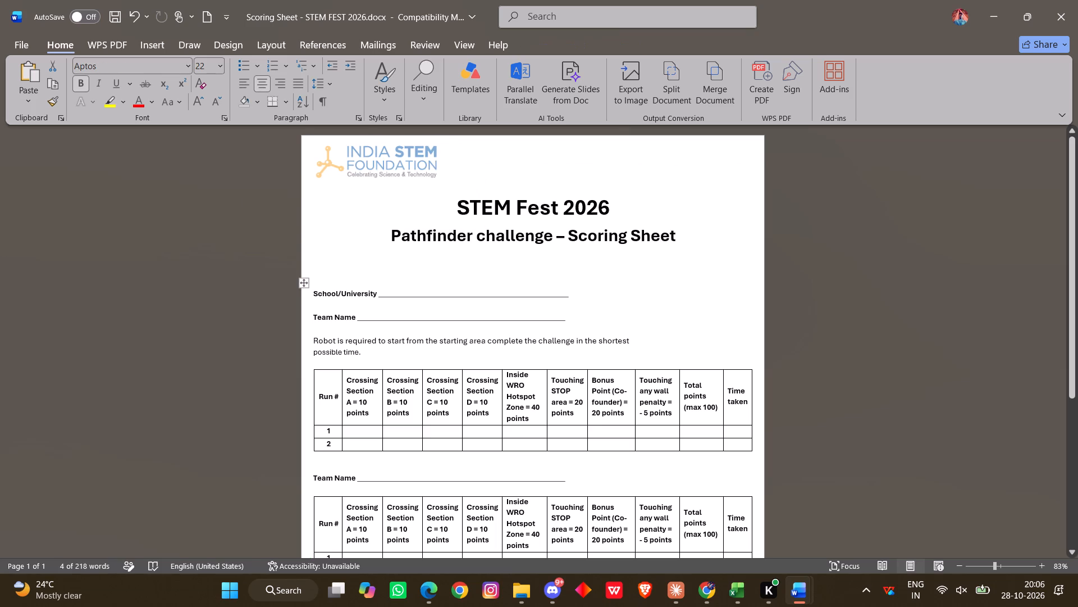
pyautogui.scroll(4, 427, 319)
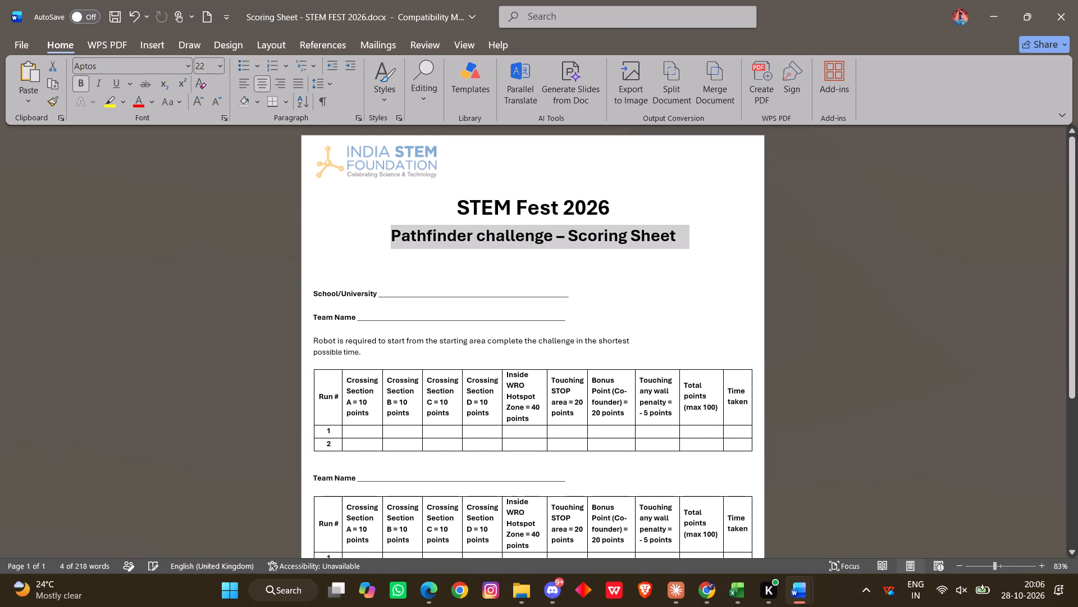
# Leave header editing in Path Finder Challenge 2026.docx and return to the scoring sheet.
pyautogui.hotkey('alt', 'Tab')
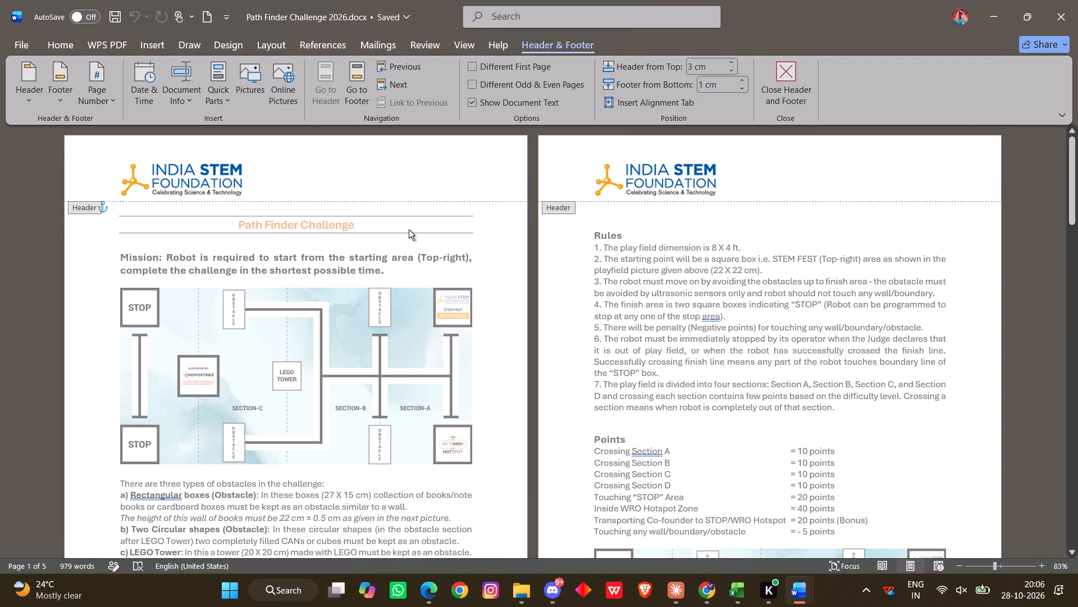
pyautogui.doubleClick(415, 280)
pyautogui.hotkey('alt', 'Tab')
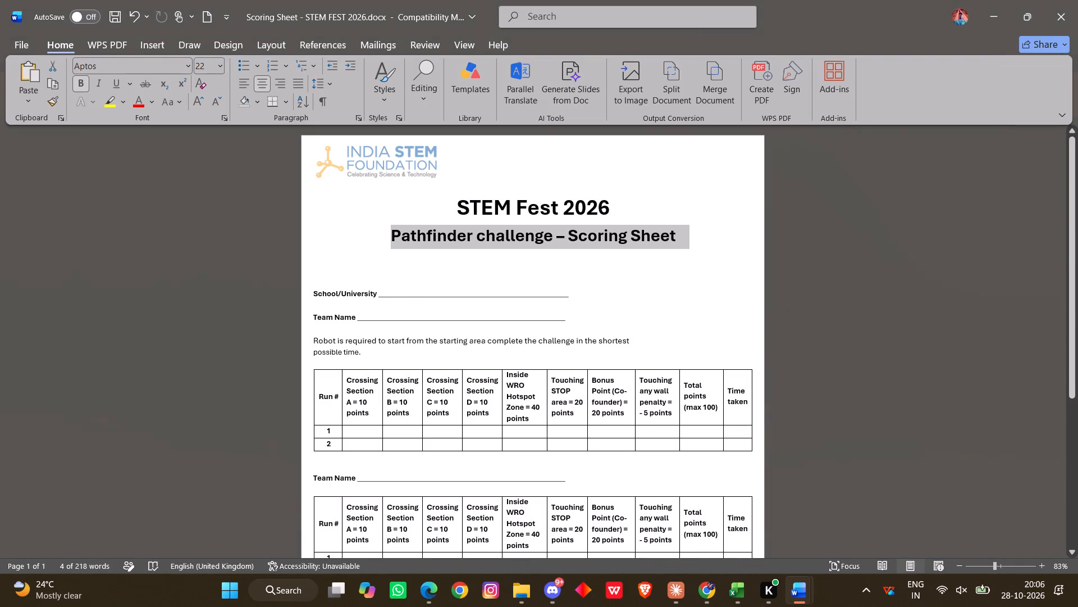
pyautogui.click(389, 187)
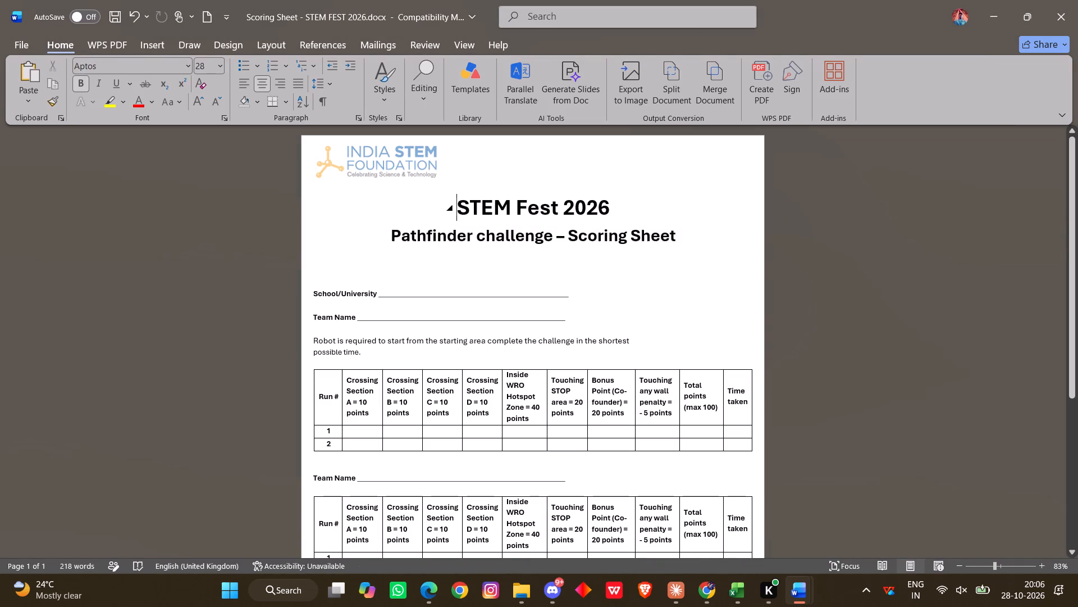
pyautogui.hotkey('alt', 'Tab')
pyautogui.hotkey('alt', 'Tab')
# Cut the title text "STEM Fest 2026" and paste it over "Pathfinder challenge" in the line below.
pyautogui.tripleClick(551, 213)
pyautogui.click(551, 213)
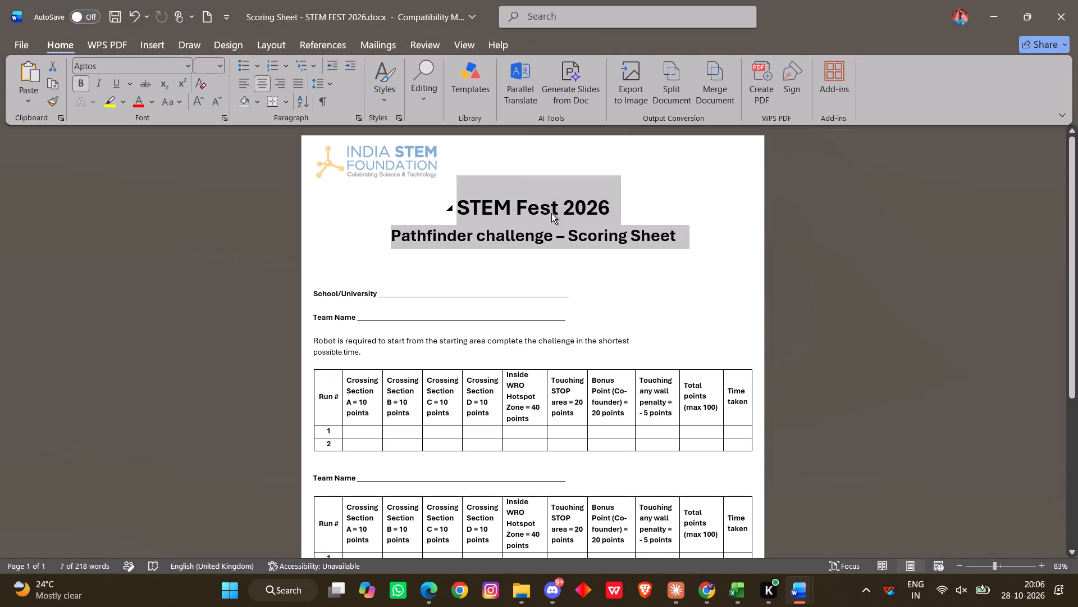
pyautogui.moveTo(625, 205); pyautogui.dragTo(470, 207)
pyautogui.hotkey('ctrl', 'x')
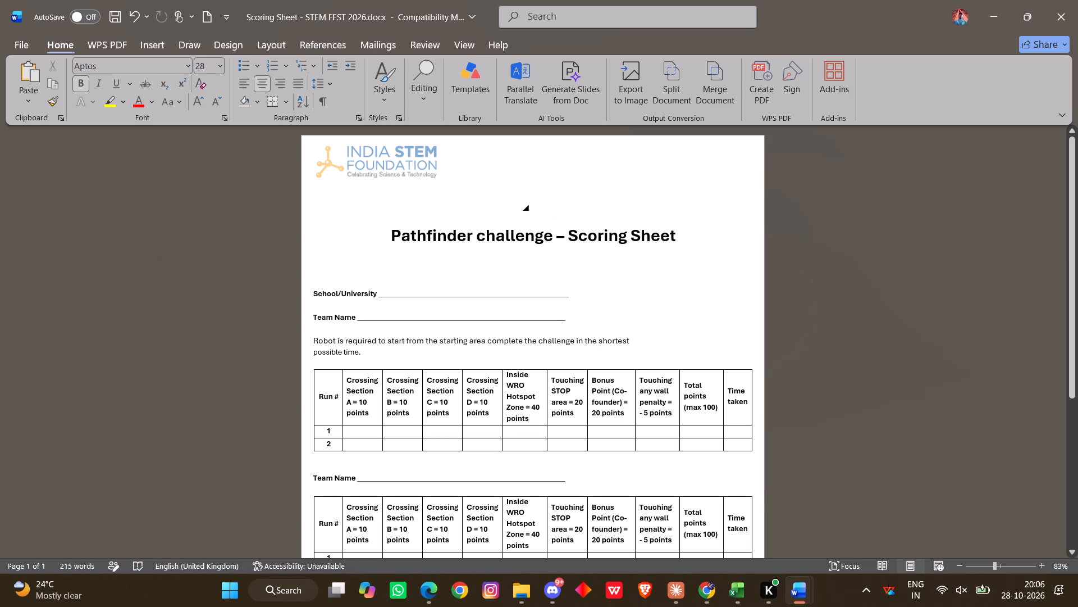
pyautogui.moveTo(551, 239); pyautogui.dragTo(395, 235)
pyautogui.hotkey('ctrl', 'v')
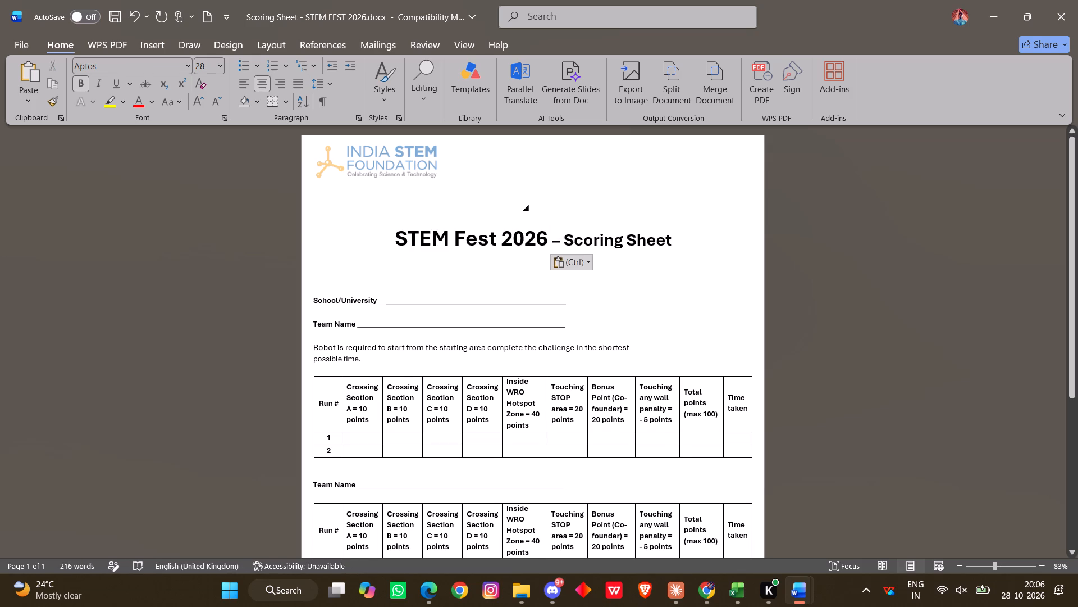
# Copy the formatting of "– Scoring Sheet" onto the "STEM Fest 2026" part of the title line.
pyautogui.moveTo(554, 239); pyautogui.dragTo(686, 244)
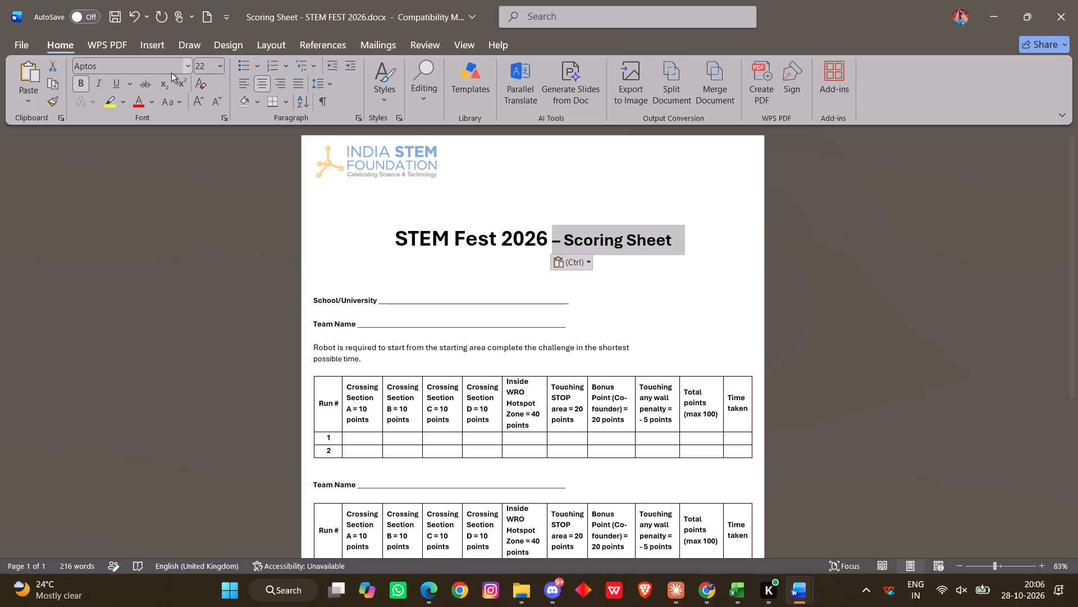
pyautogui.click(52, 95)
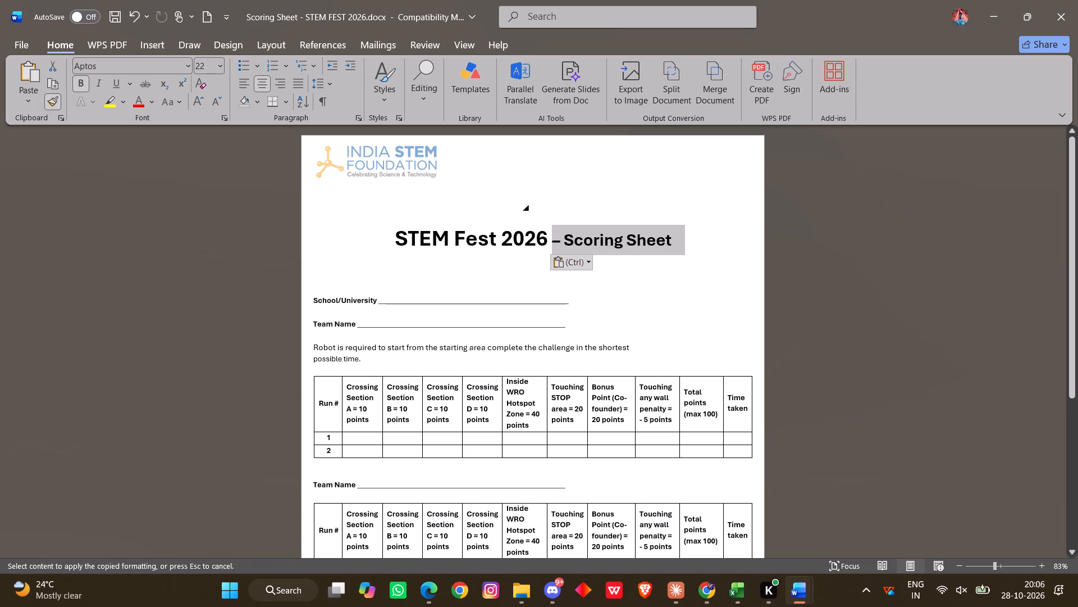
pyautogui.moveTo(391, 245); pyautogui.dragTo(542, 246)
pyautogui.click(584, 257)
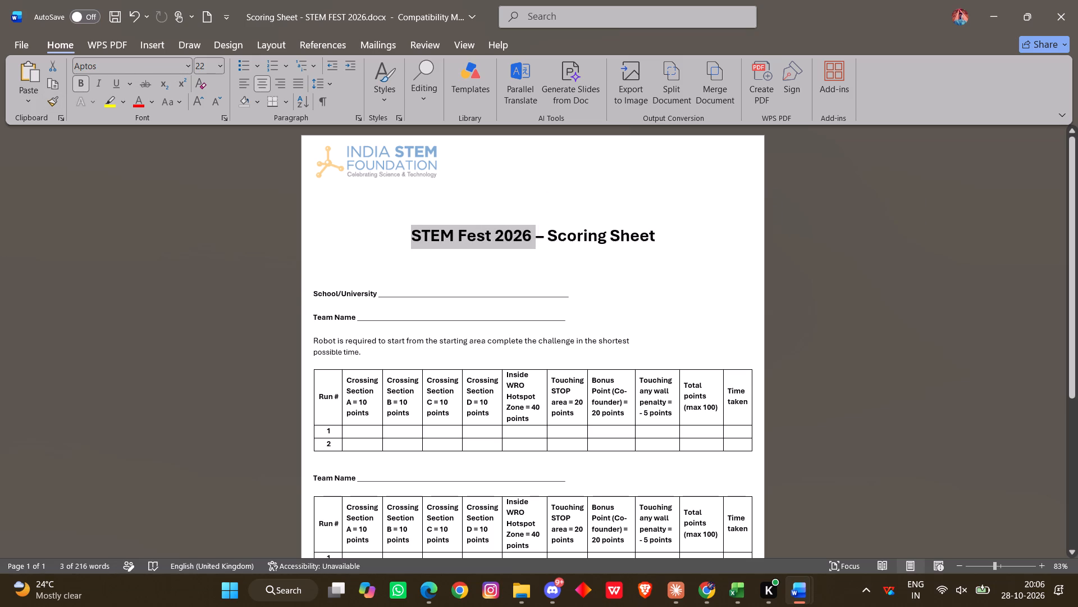
# Copy the "Path Finder Challenge" heading from Path Finder Challenge 2026.docx and paste it above the scoring sheet's title.
pyautogui.hotkey('alt', 'Tab')
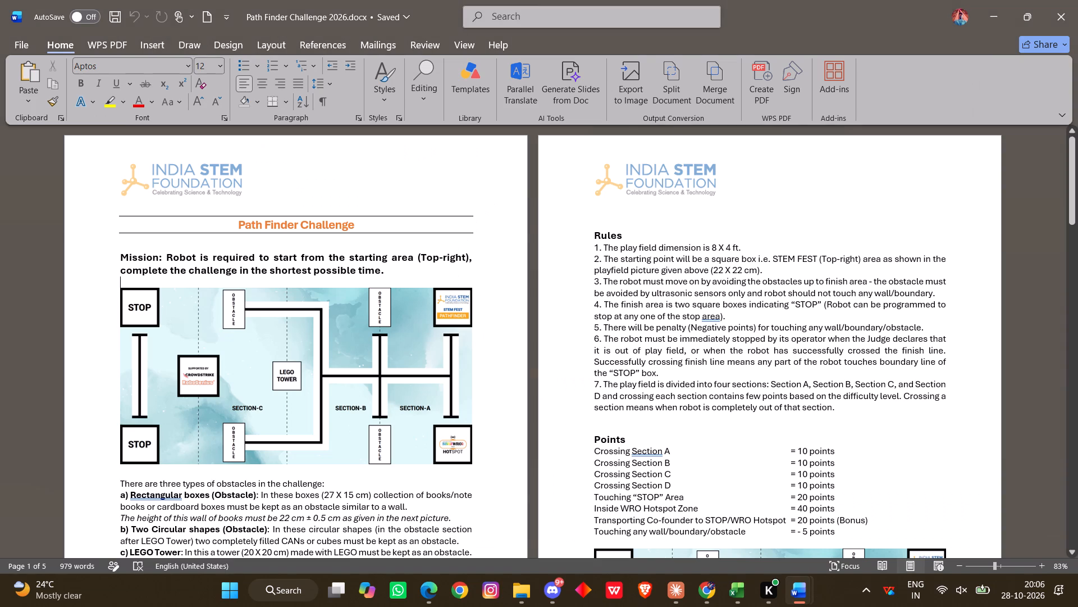
pyautogui.tripleClick(305, 225)
pyautogui.click(305, 225)
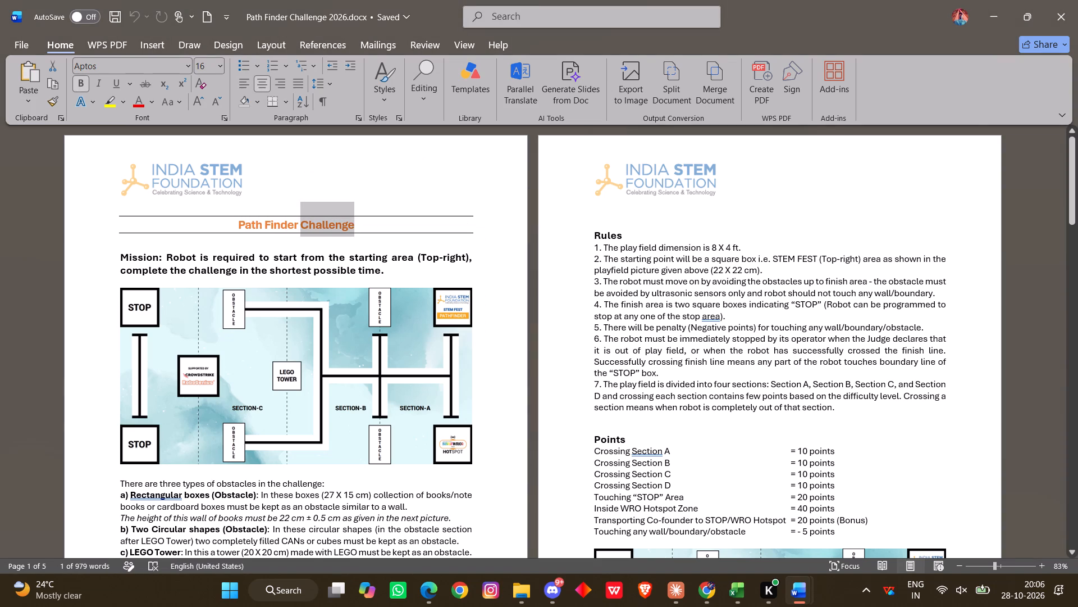
pyautogui.doubleClick(139, 217)
pyautogui.moveTo(105, 211); pyautogui.dragTo(189, 229)
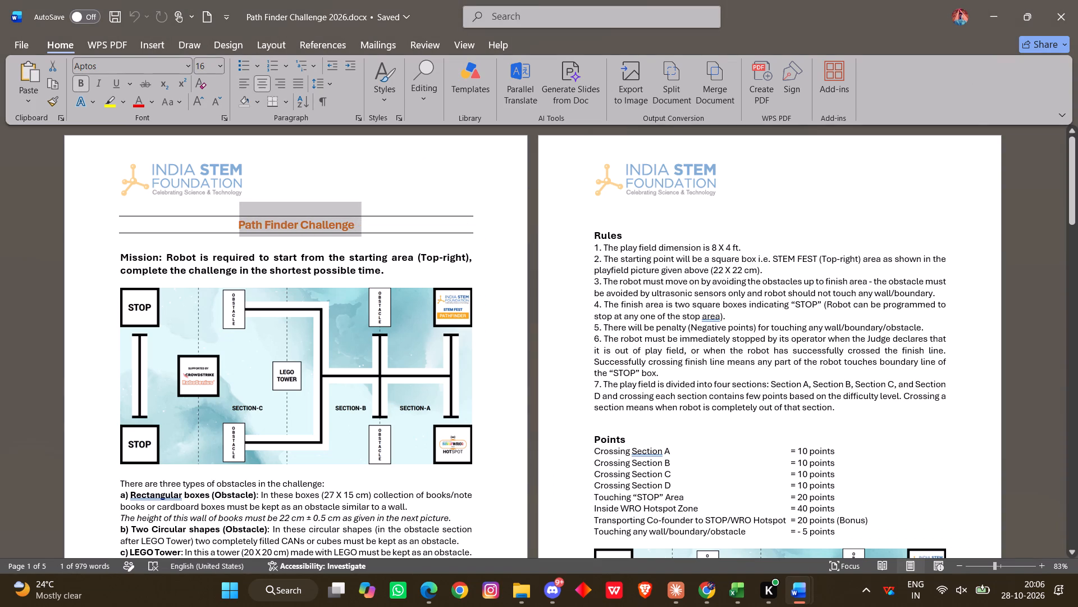
pyautogui.moveTo(189, 229); pyautogui.dragTo(215, 236)
pyautogui.hotkey('ctrl', 'c')
pyautogui.hotkey('alt', 'Tab')
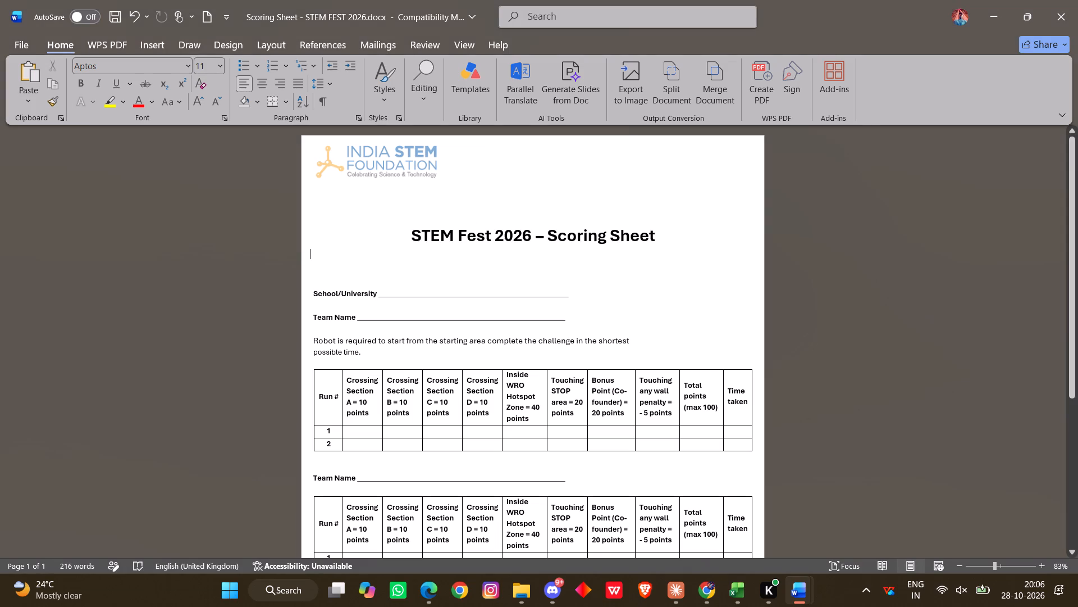
pyautogui.click(429, 203)
pyautogui.hotkey('ctrl', 'b')
pyautogui.hotkey('ctrl', 'v')
pyautogui.doubleClick(495, 200)
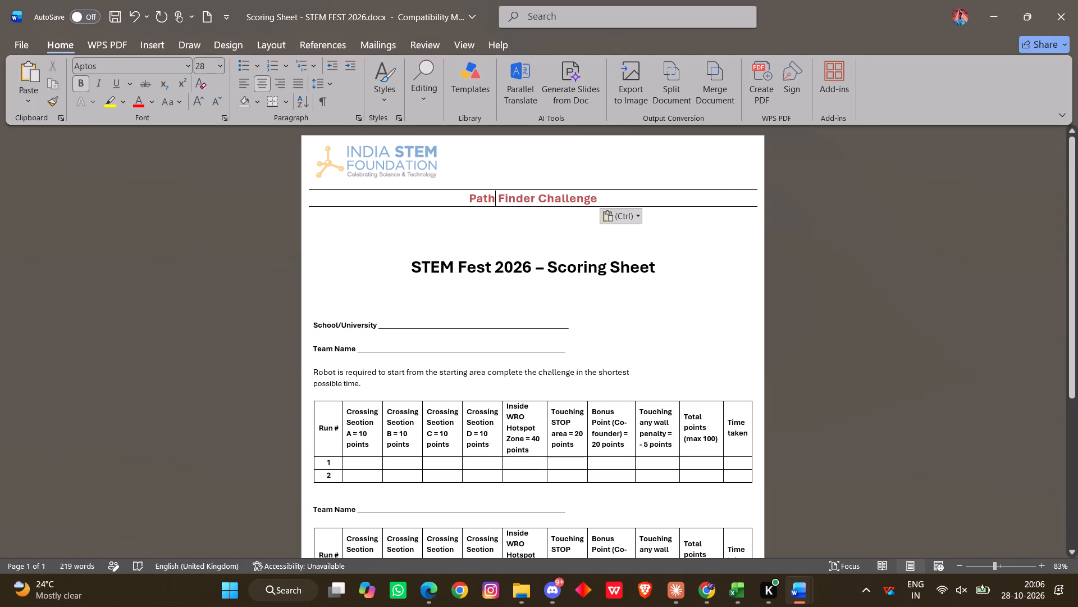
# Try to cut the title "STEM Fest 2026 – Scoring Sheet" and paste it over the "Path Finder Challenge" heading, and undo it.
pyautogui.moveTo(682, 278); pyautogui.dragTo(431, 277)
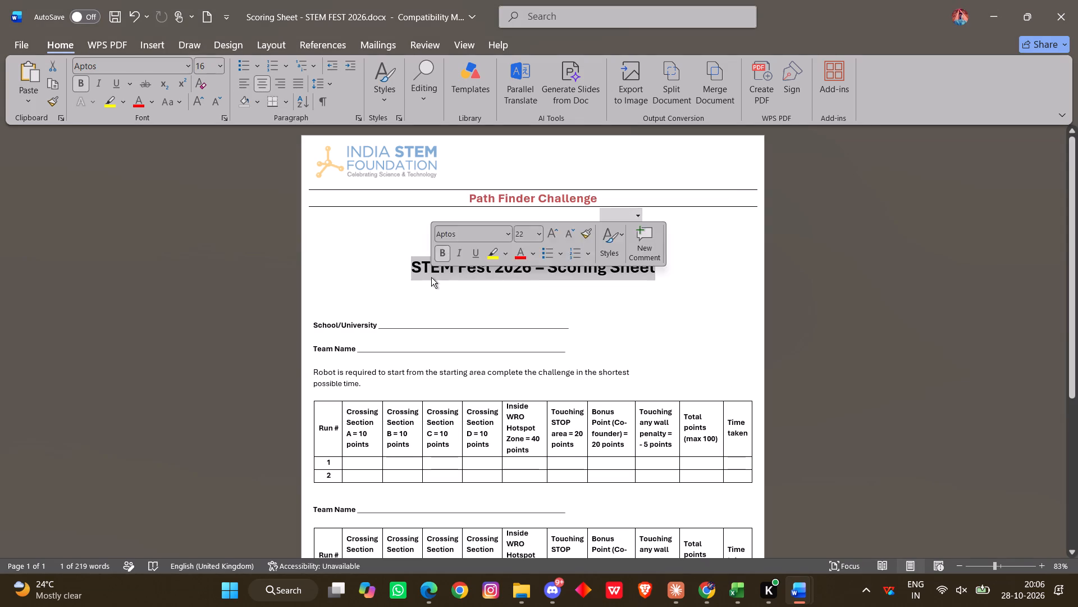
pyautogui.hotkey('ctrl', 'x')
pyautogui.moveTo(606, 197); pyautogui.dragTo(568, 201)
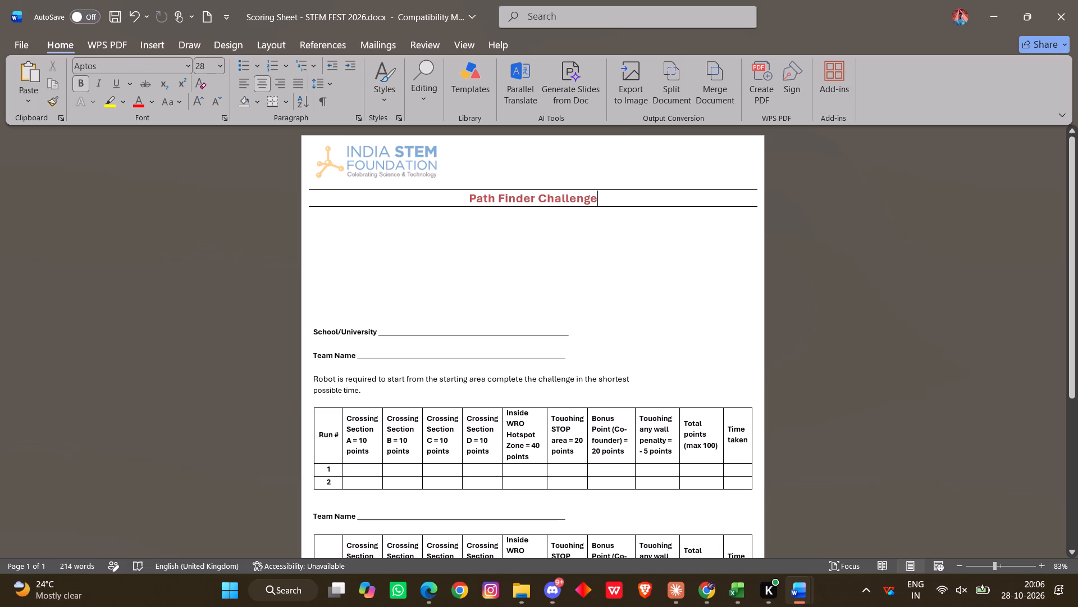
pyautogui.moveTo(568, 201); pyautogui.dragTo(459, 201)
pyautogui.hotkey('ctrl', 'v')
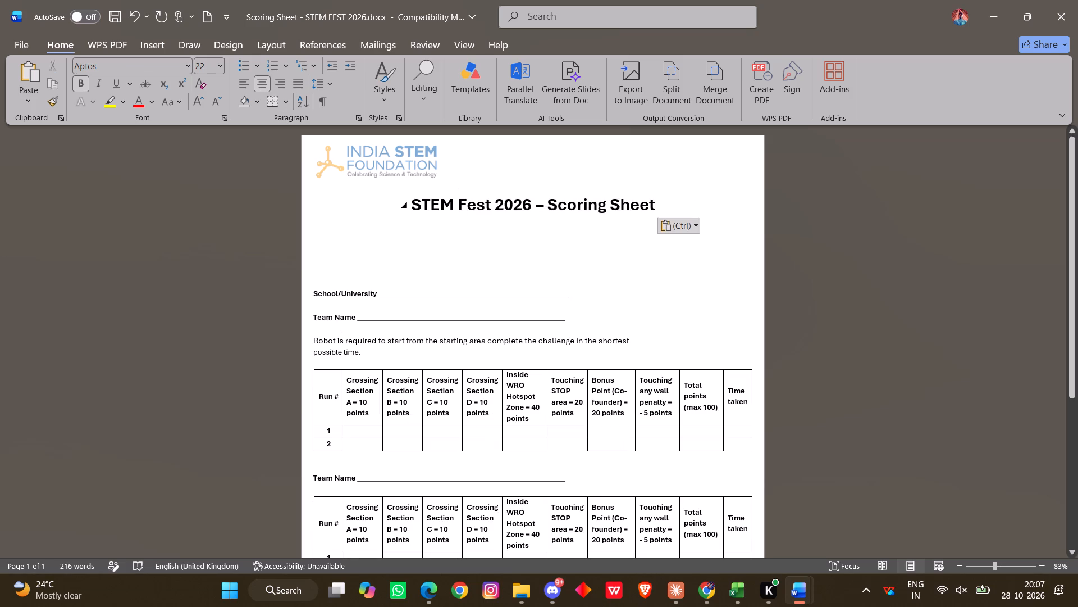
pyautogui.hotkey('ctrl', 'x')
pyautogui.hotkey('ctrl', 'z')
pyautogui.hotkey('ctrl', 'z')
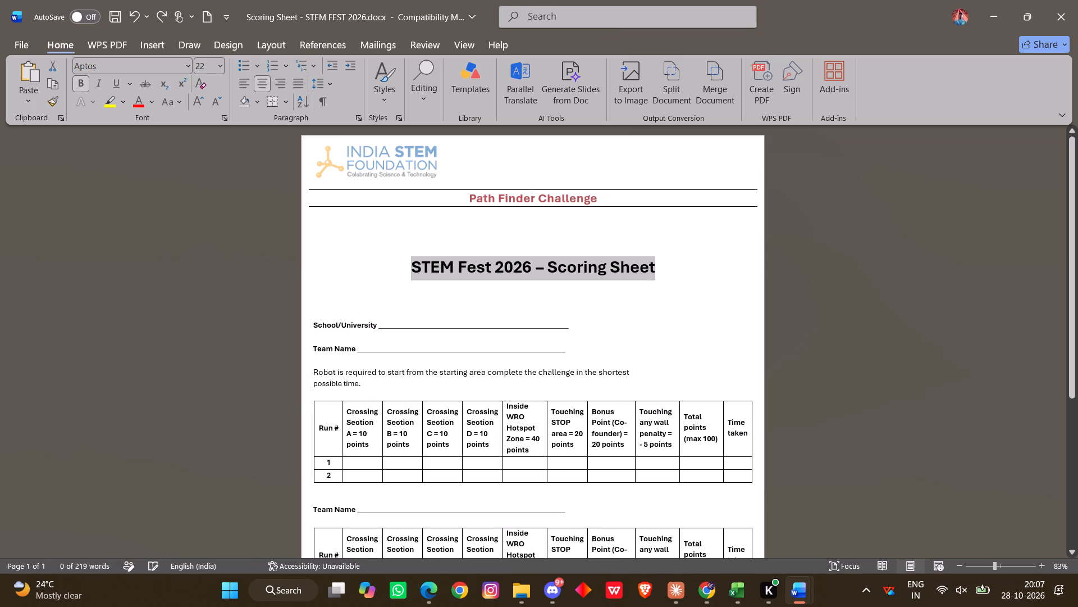
# Replace the text of the bordered "Path Finder Challenge" heading with "STEM FEST 2026", keeping the heading's formatting.
pyautogui.click(602, 199)
pyautogui.press('BackSpace')
pyautogui.press('BackSpace')
pyautogui.press('BackSpace')
pyautogui.press('BackSpace')
pyautogui.press('BackSpace')
pyautogui.press('BackSpace')
pyautogui.press('BackSpace')
pyautogui.press('BackSpace')
pyautogui.press('BackSpace')
pyautogui.press('BackSpace')
pyautogui.press('BackSpace')
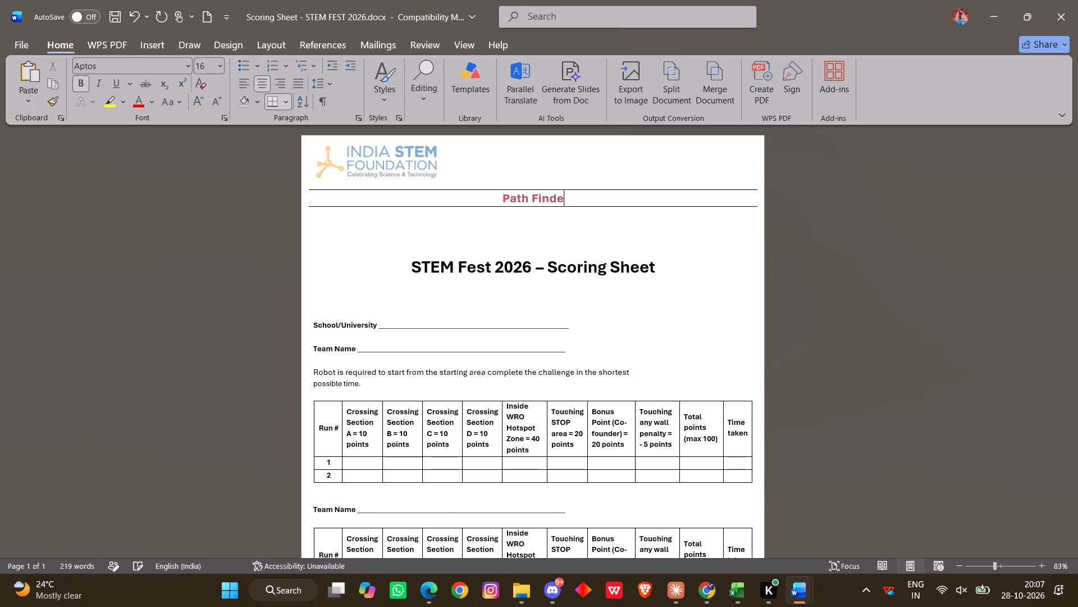
pyautogui.press('BackSpace')
pyautogui.press('BackSpace')
pyautogui.press('BackSpace')
pyautogui.press('BackSpace')
pyautogui.press('BackSpace')
pyautogui.press('BackSpace')
pyautogui.press('BackSpace')
pyautogui.press('BackSpace')
pyautogui.press('BackSpace')
pyautogui.press('BackSpace')
pyautogui.write('STEM FEST')
pyautogui.press('space')
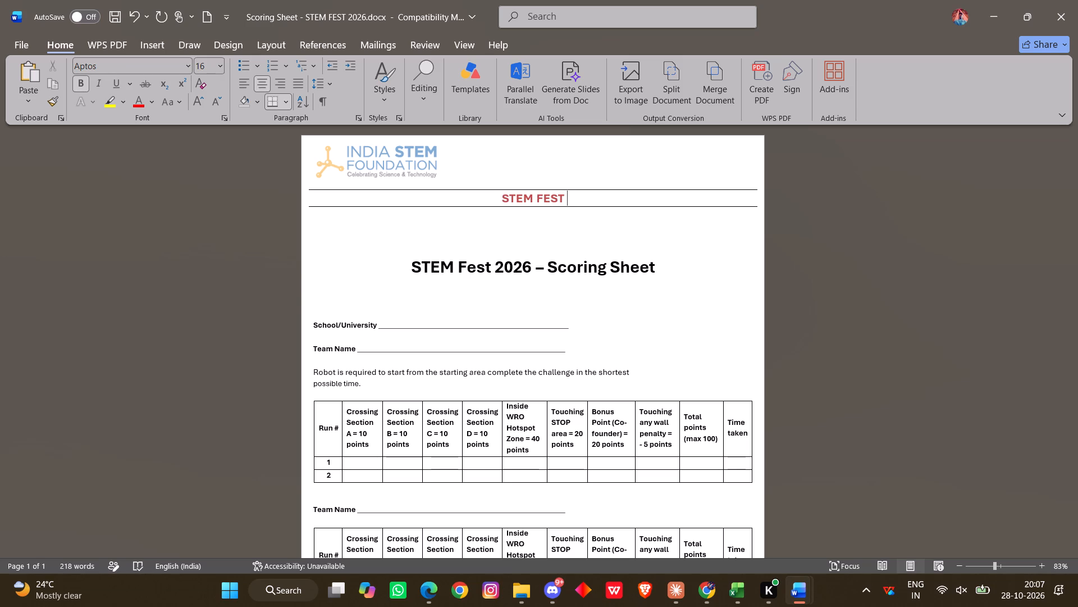
pyautogui.write('2026 -')
pyautogui.press('space')
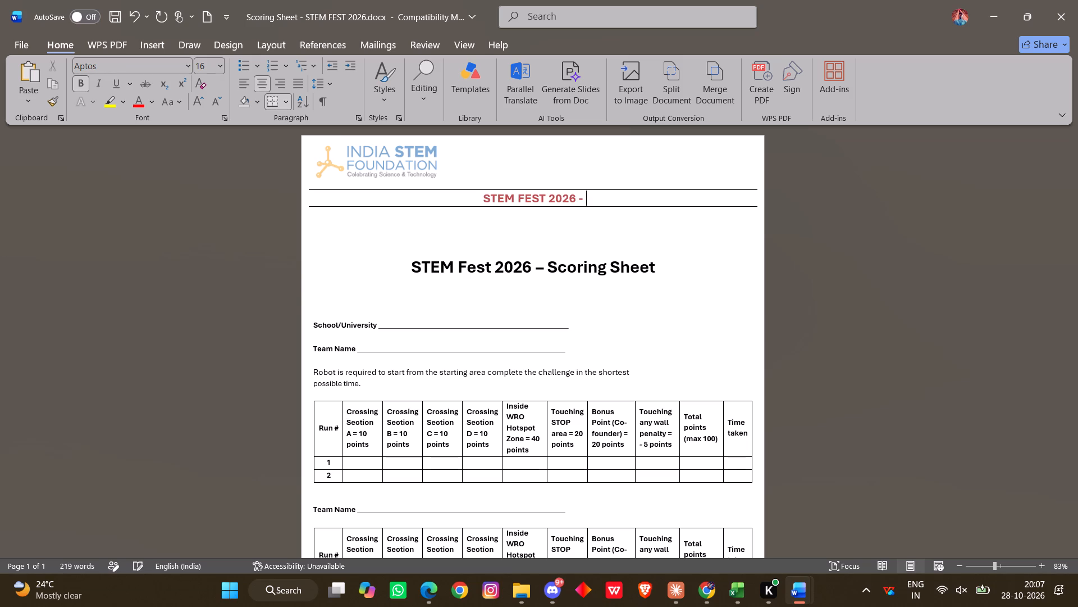
pyautogui.press('BackSpace')
pyautogui.press('BackSpace')
pyautogui.press('BackSpace')
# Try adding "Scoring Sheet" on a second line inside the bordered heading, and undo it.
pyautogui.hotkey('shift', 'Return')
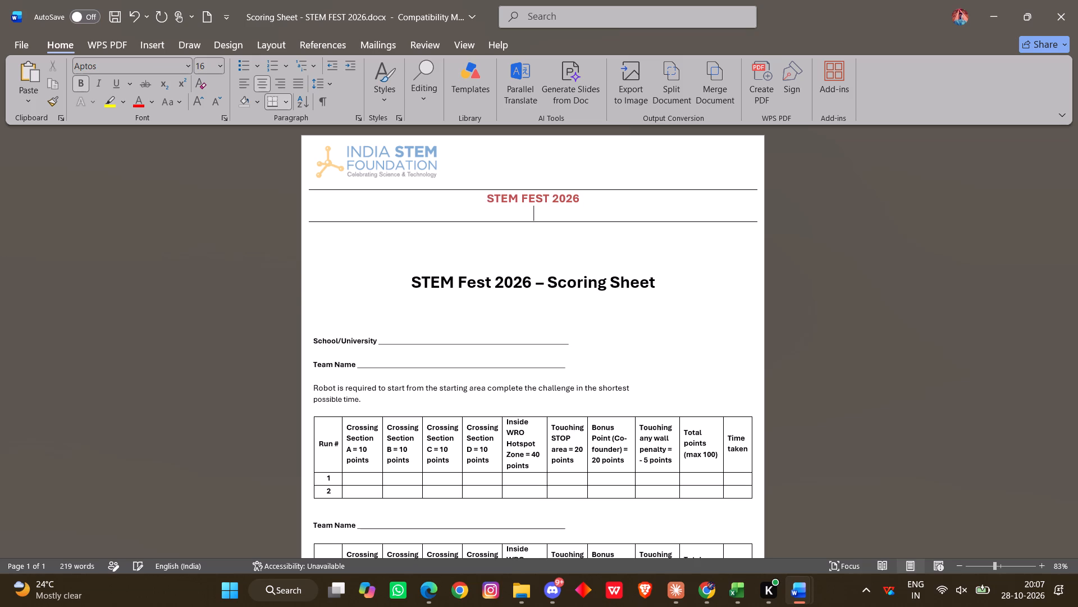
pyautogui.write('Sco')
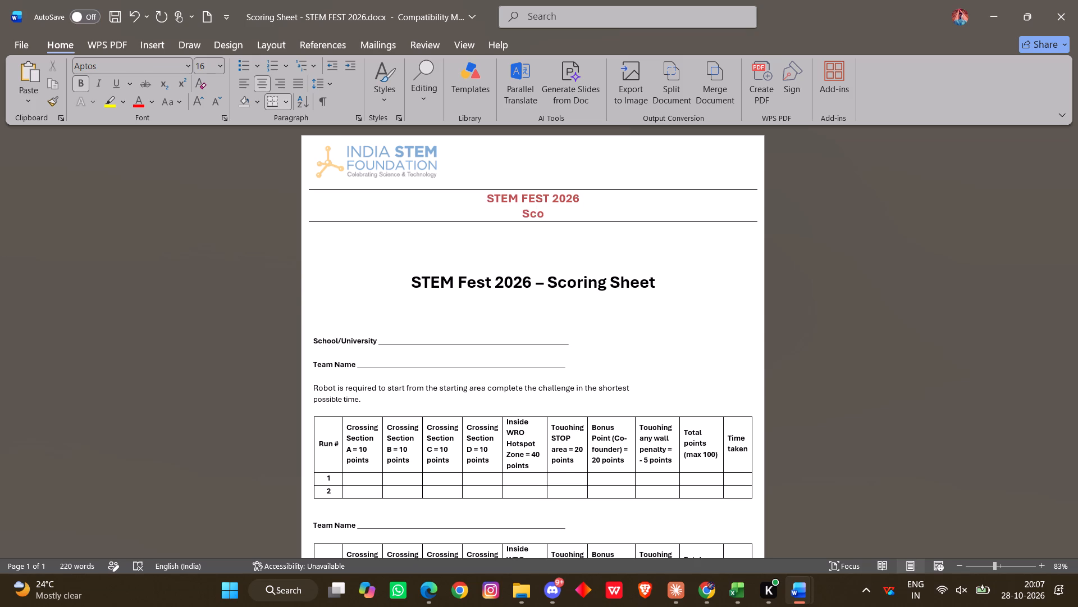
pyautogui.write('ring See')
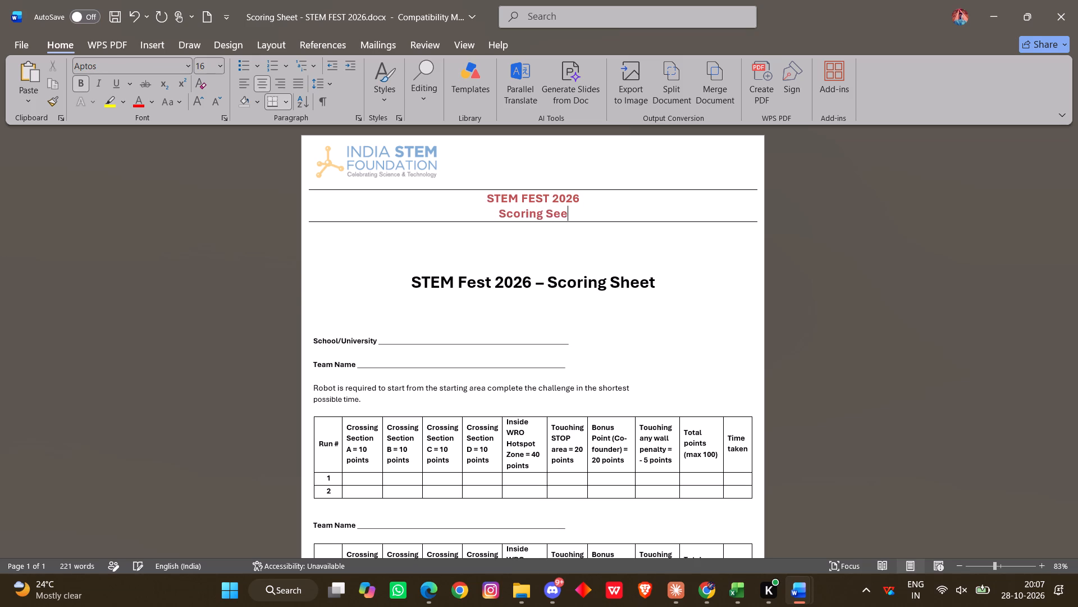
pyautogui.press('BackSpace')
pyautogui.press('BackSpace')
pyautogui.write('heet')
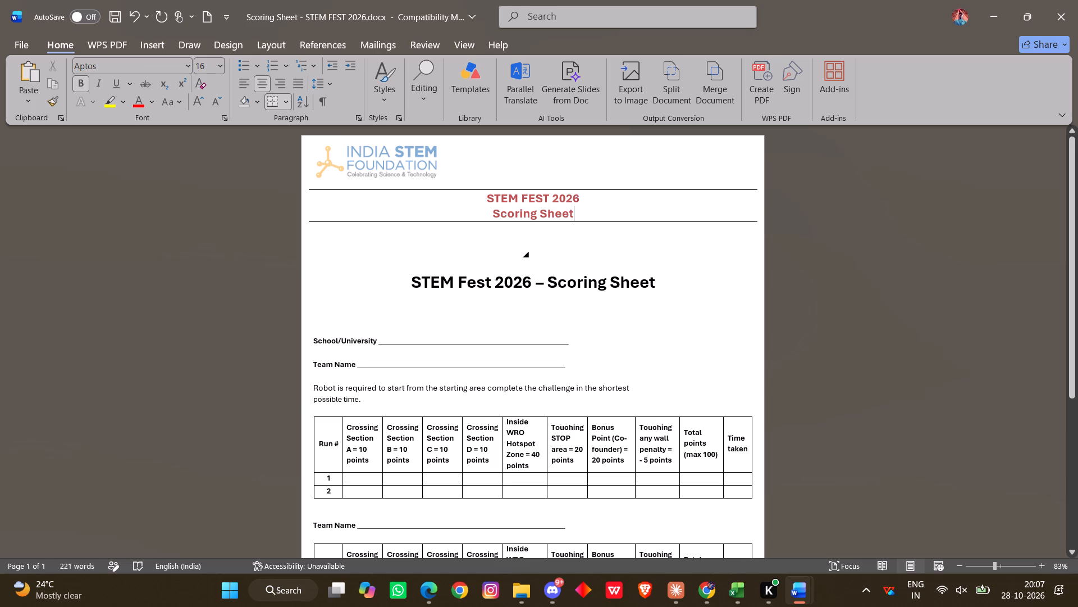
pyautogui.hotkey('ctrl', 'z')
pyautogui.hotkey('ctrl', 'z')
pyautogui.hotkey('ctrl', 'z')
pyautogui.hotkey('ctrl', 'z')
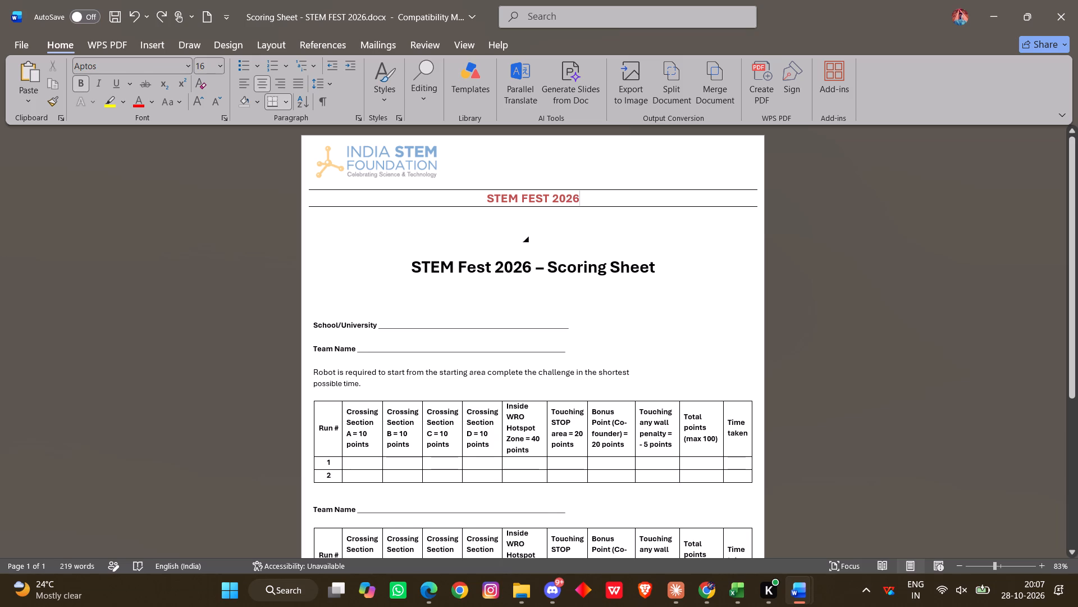
# Extend the bordered heading on the same line so it reads "STEM FEST 2026 – Scoring Sheet".
pyautogui.press('space')
pyautogui.write('- Scoring')
pyautogui.press('space')
pyautogui.press('BackSpace')
pyautogui.press('BackSpace')
pyautogui.press('BackSpace')
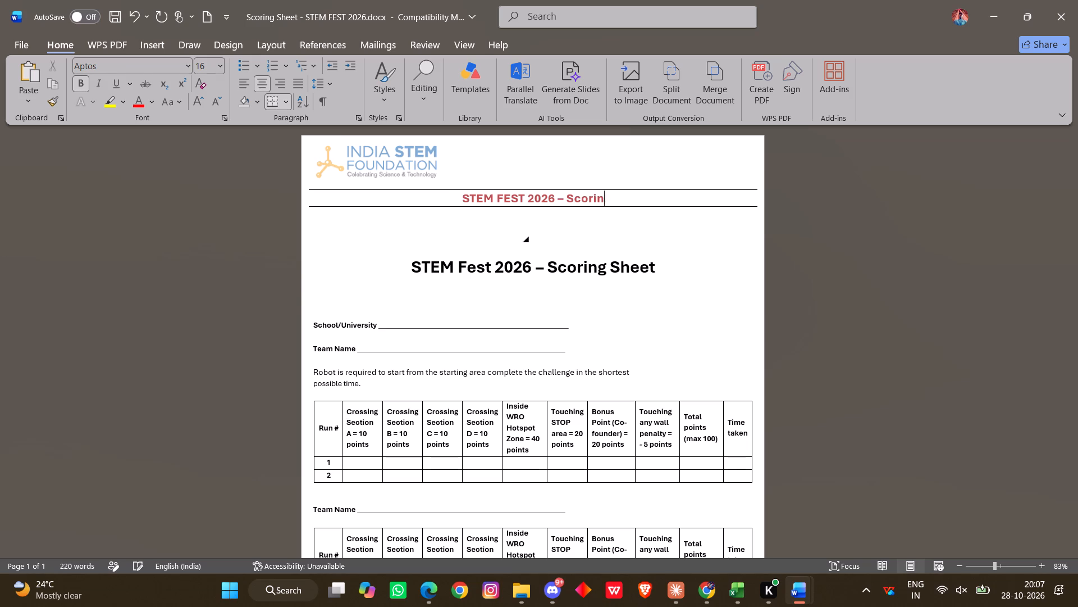
pyautogui.press('BackSpace')
pyautogui.press('BackSpace')
pyautogui.press('BackSpace')
pyautogui.press('BackSpace')
pyautogui.press('BackSpace')
pyautogui.write('SCO')
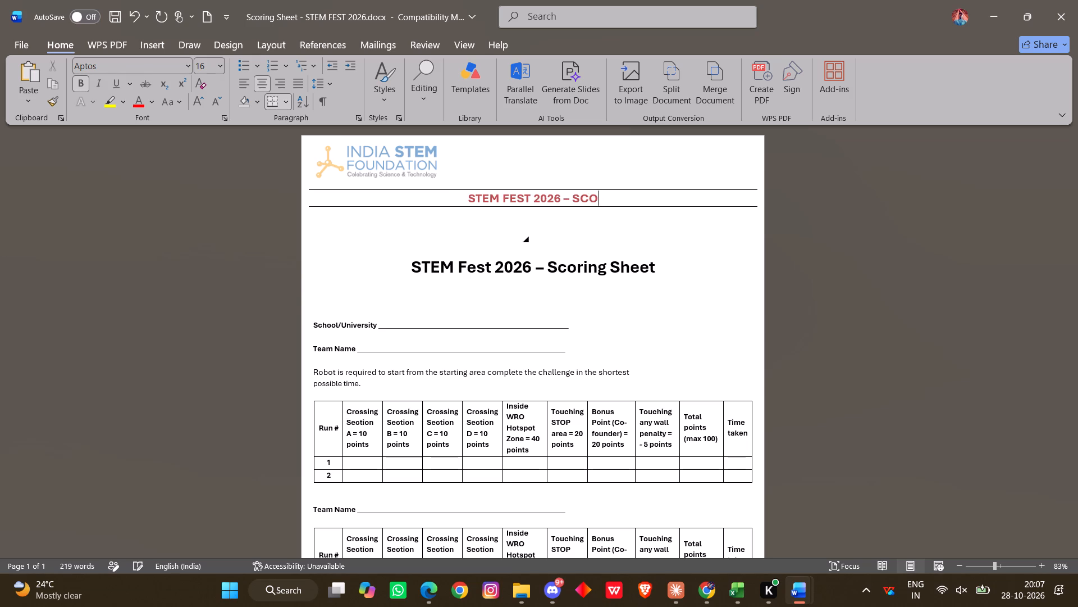
pyautogui.write('RI')
pyautogui.hotkey('shift', 'BackSpace')
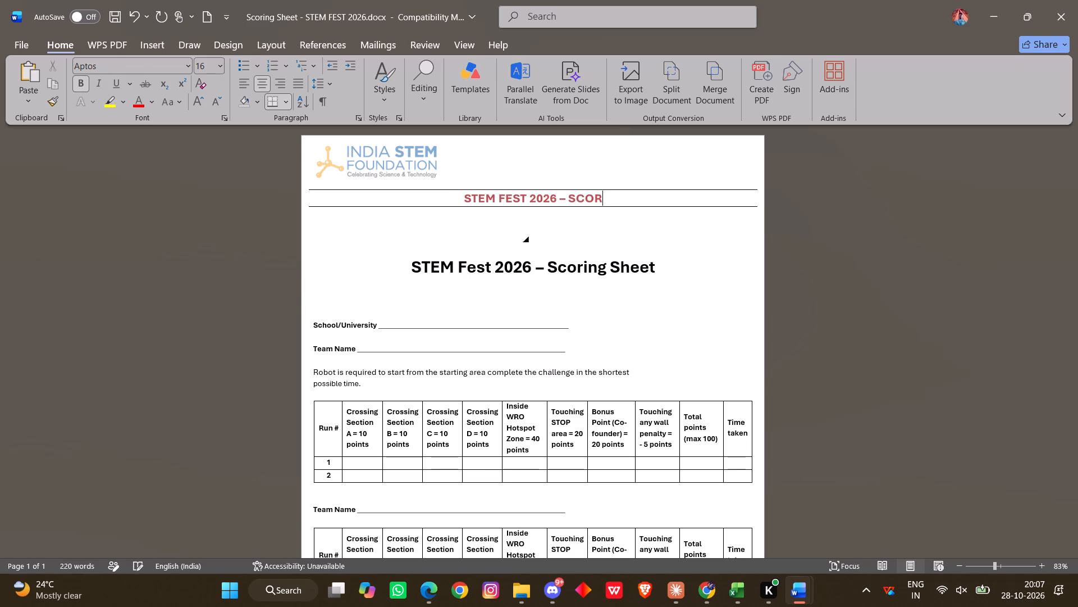
pyautogui.write('IN')
pyautogui.hotkey('shift', 'BackSpace')
pyautogui.hotkey('shift', 'BackSpace')
pyautogui.hotkey('shift', 'BackSpace')
pyautogui.press('BackSpace')
pyautogui.press('BackSpace')
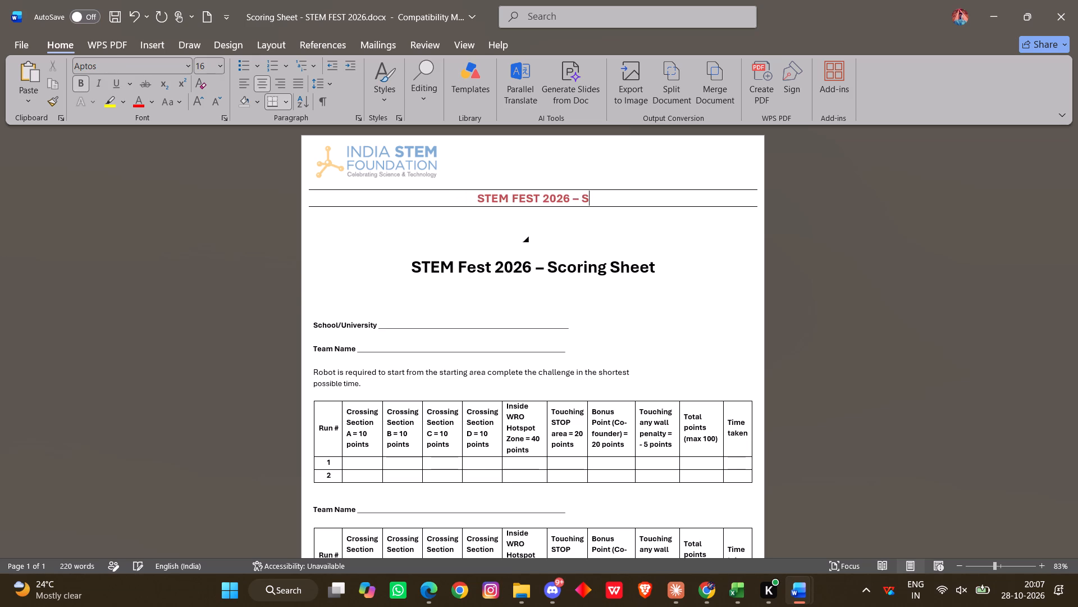
pyautogui.write('coring SHee')
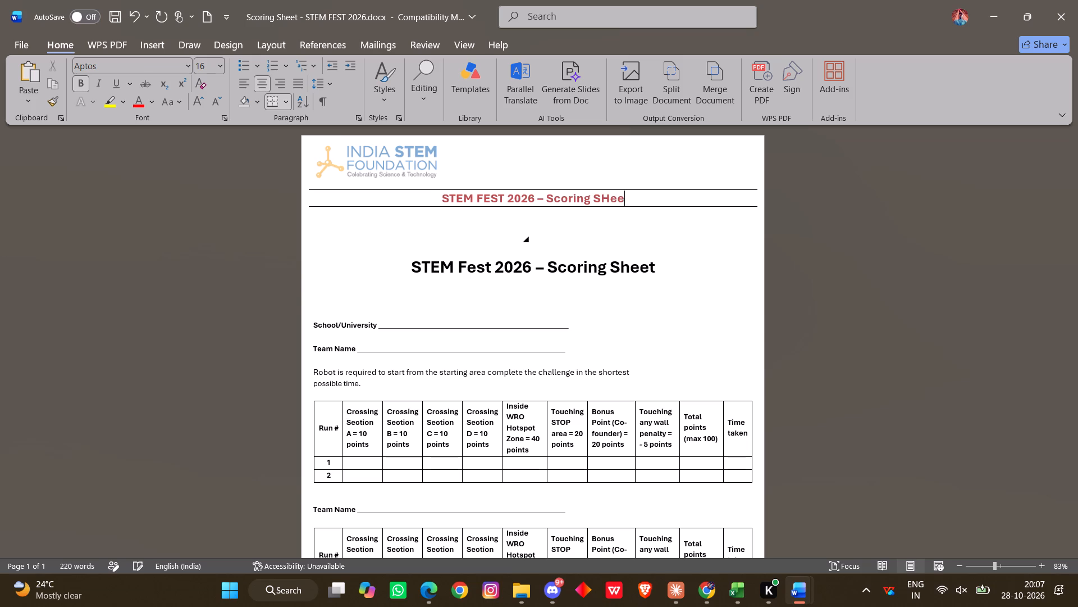
pyautogui.press('BackSpace')
pyautogui.press('BackSpace')
pyautogui.press('BackSpace')
pyautogui.write('het')
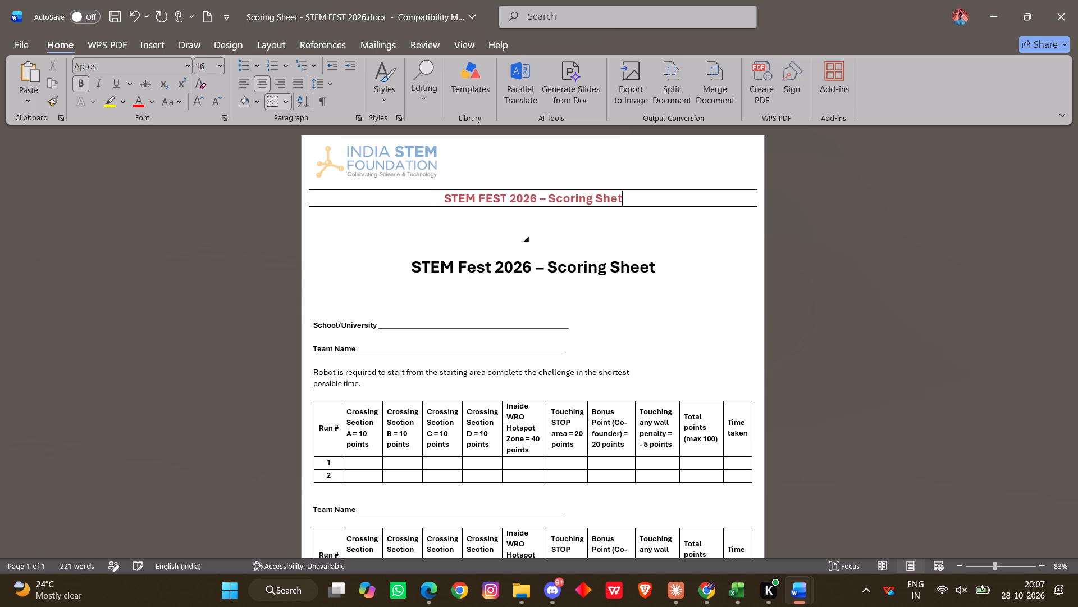
pyautogui.press('BackSpace')
pyautogui.write('et')
# Delete the old black title "STEM Fest 2026 – Scoring Sheet" and the empty line above it.
pyautogui.click(587, 293)
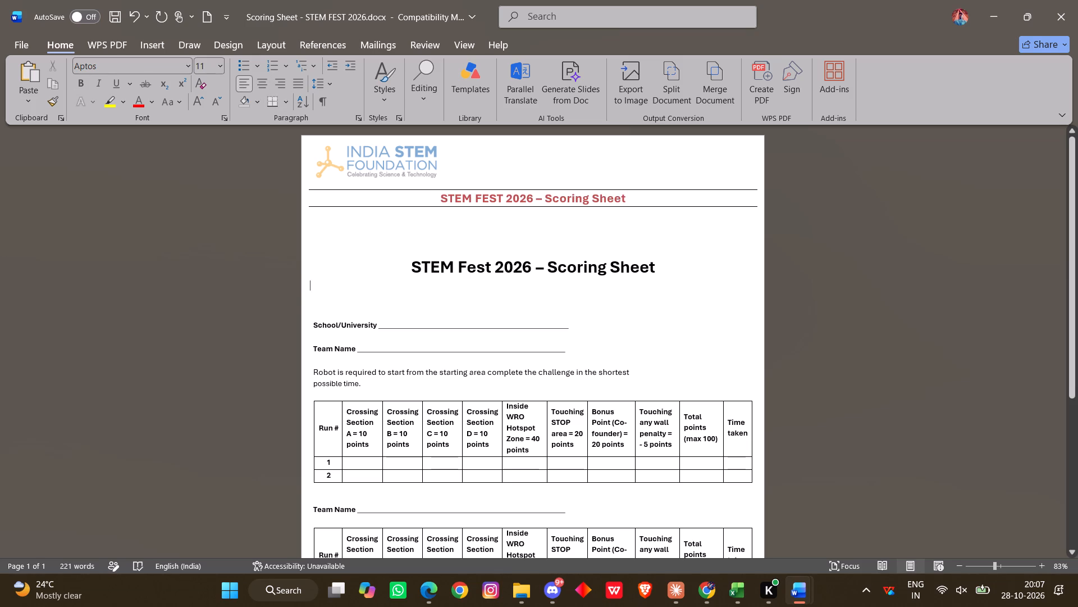
pyautogui.moveTo(673, 266); pyautogui.dragTo(392, 255)
pyautogui.press('BackSpace')
pyautogui.press('BackSpace')
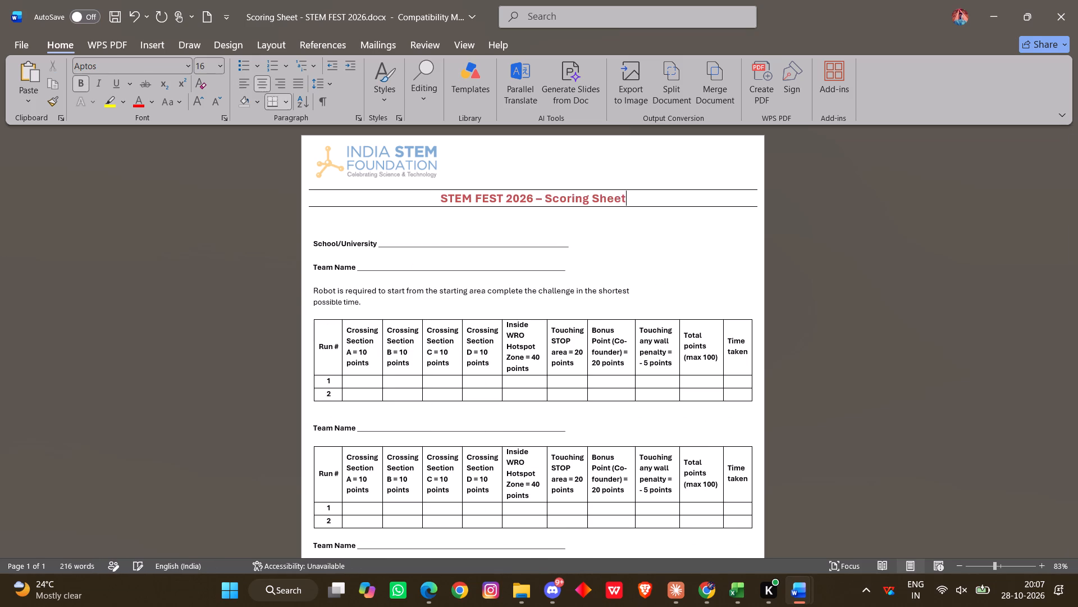
# Copy the India STEM Foundation logo from the Path Finder Challenge document's header and paste it again into the scoring sheet's header.
pyautogui.click(484, 179)
pyautogui.doubleClick(477, 175)
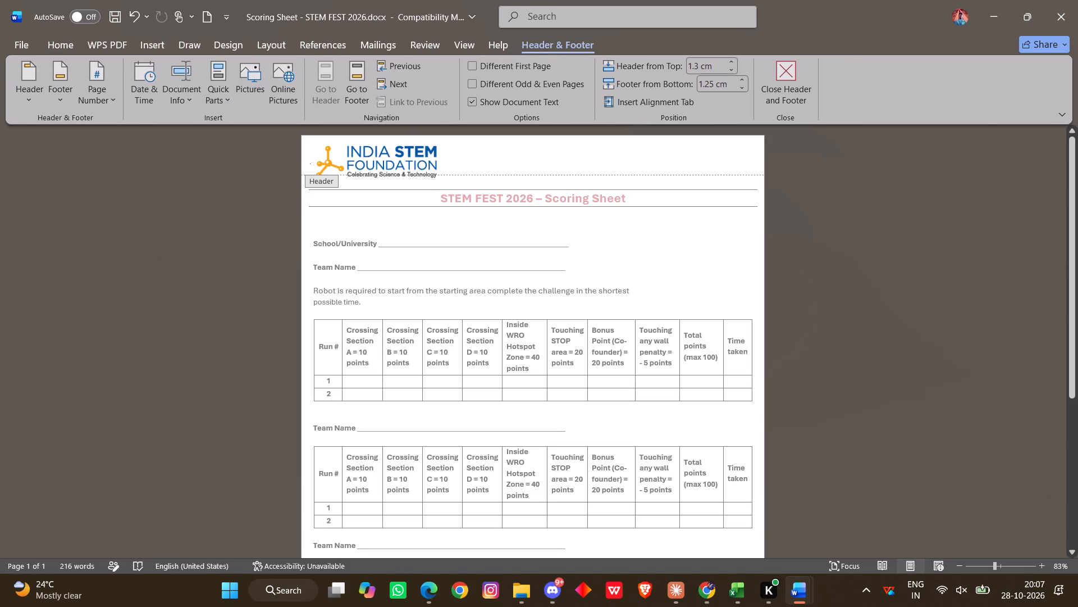
pyautogui.hotkey('alt', 'Tab')
pyautogui.tripleClick(391, 171)
pyautogui.click(391, 171)
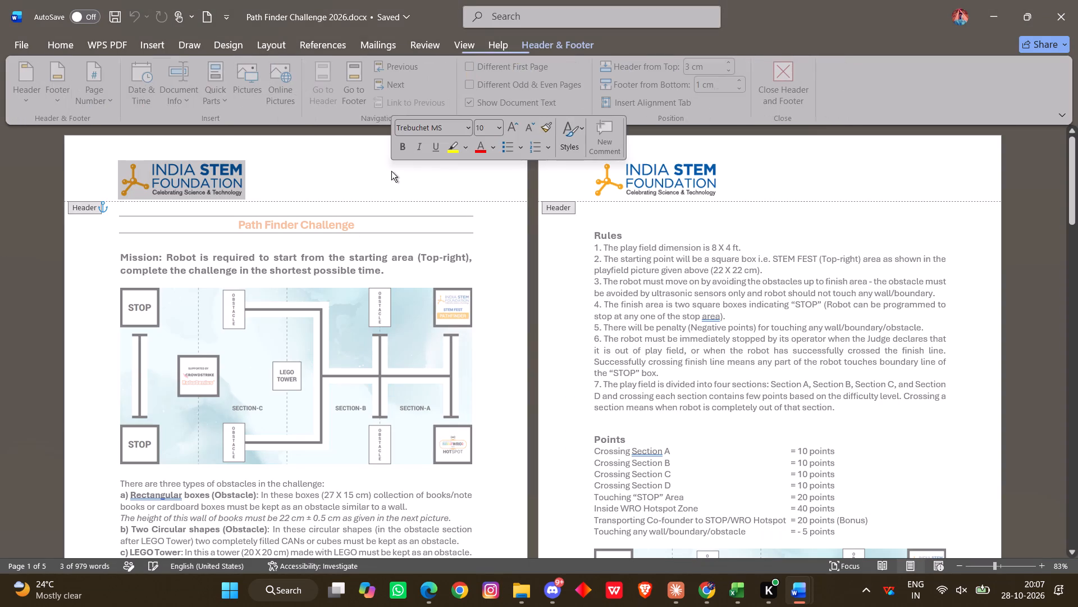
pyautogui.hotkey('ctrl', 'c')
pyautogui.hotkey('alt', 'Tab')
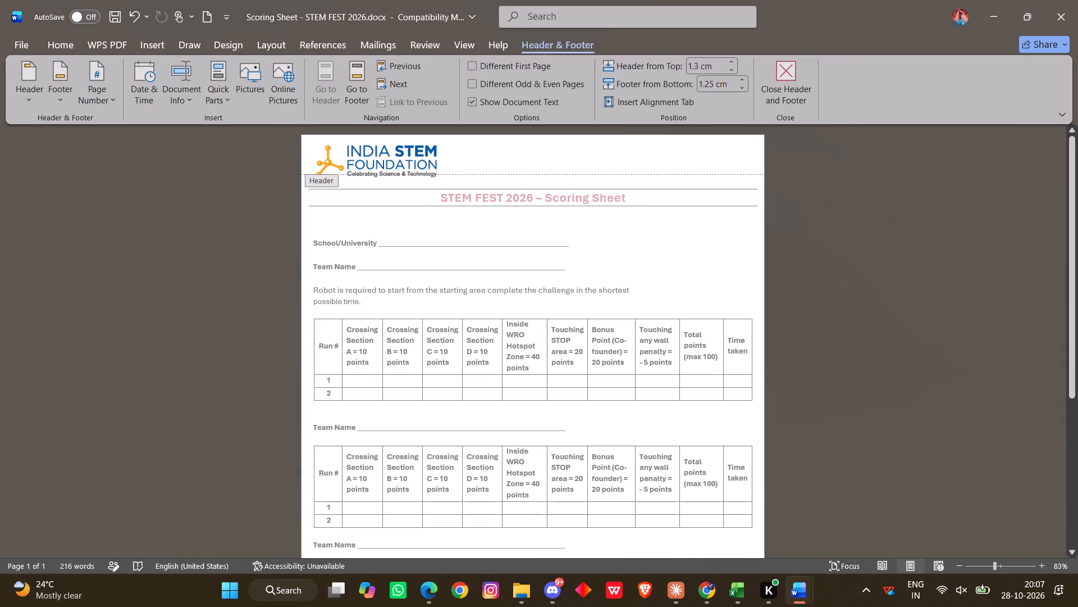
pyautogui.tripleClick(441, 157)
pyautogui.hotkey('ctrl', 'v')
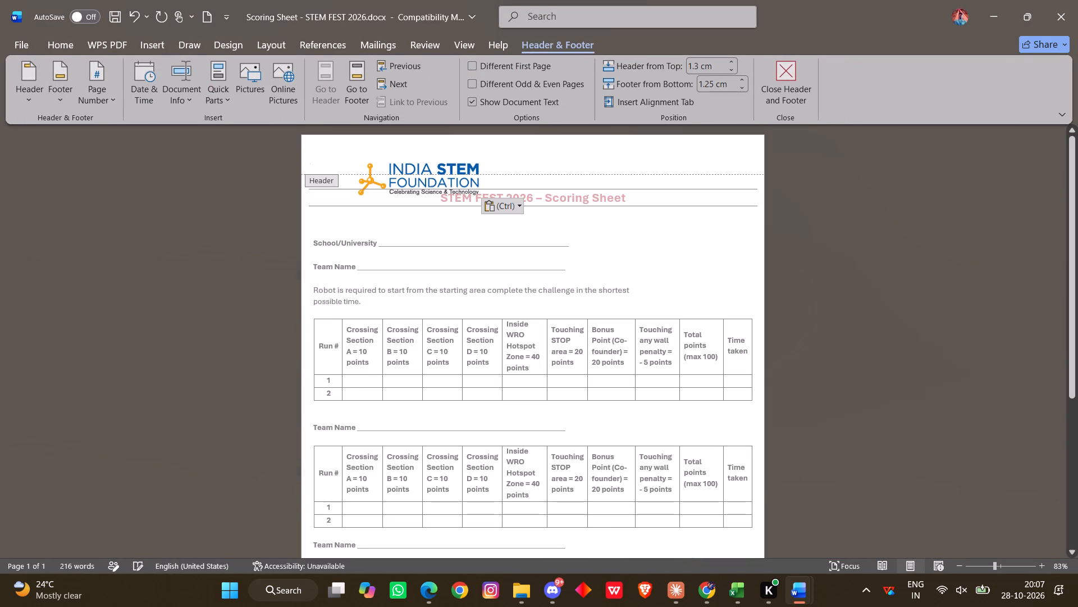
# Add two blank lines in the scoring sheet's header so the bordered heading sits below the logo.
pyautogui.doubleClick(428, 233)
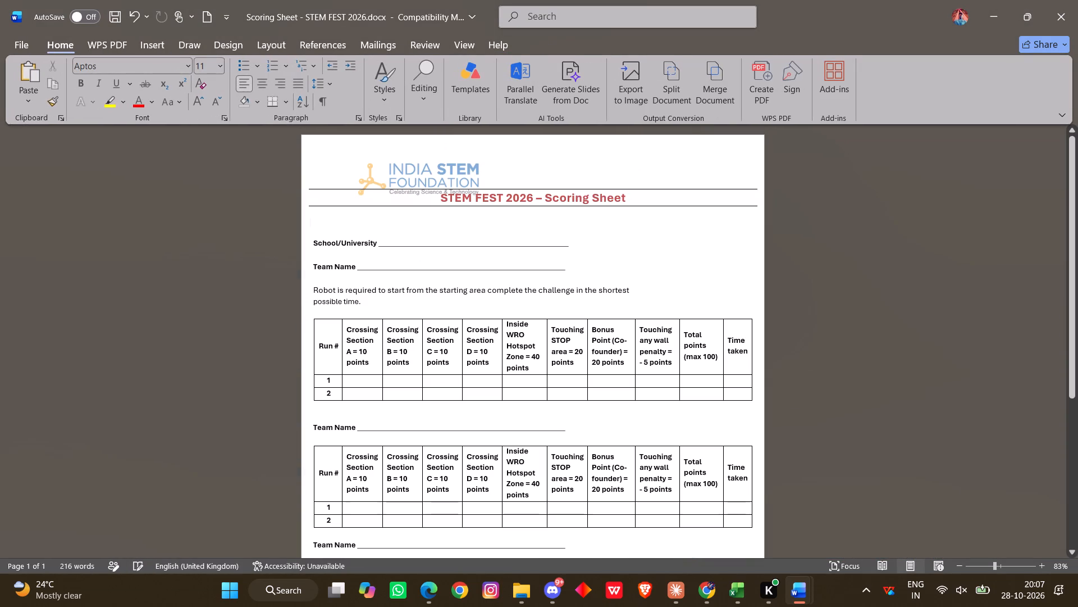
pyautogui.click(520, 185)
pyautogui.doubleClick(511, 178)
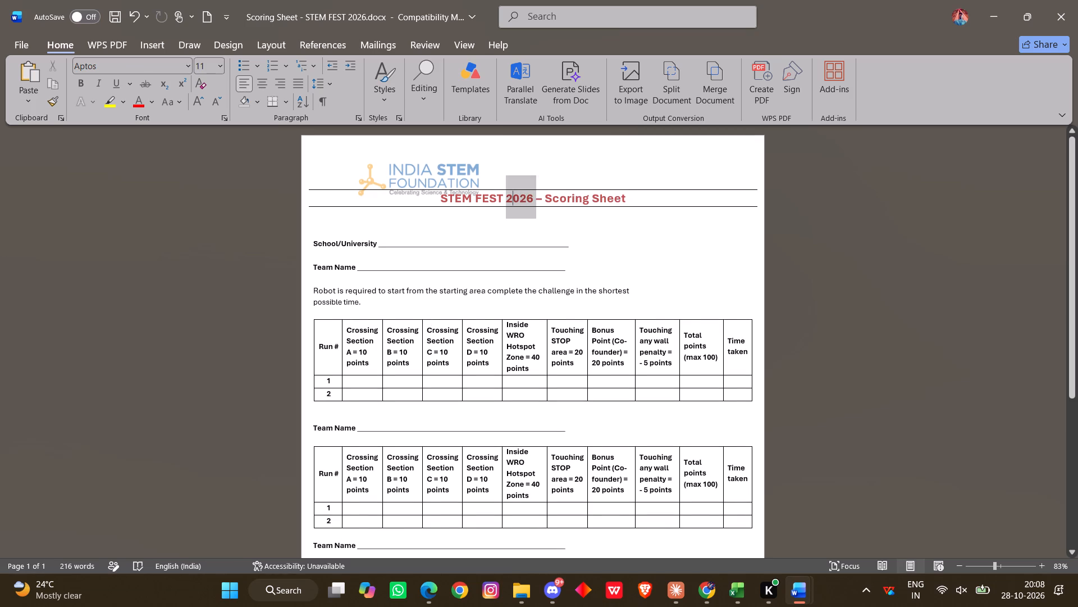
pyautogui.doubleClick(495, 167)
pyautogui.click(495, 167)
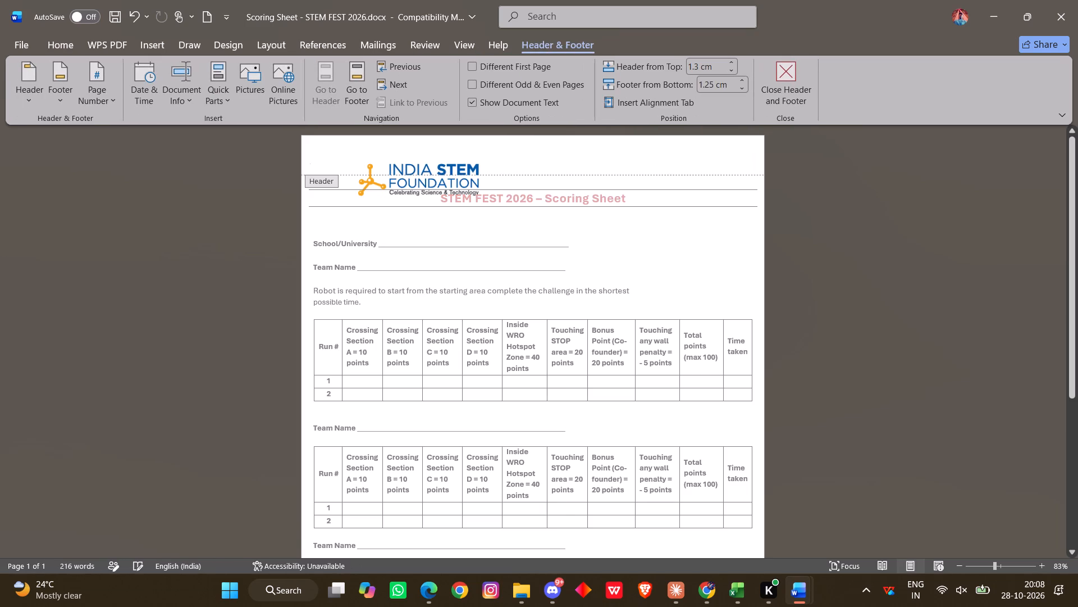
pyautogui.press('Return')
pyautogui.press('Return')
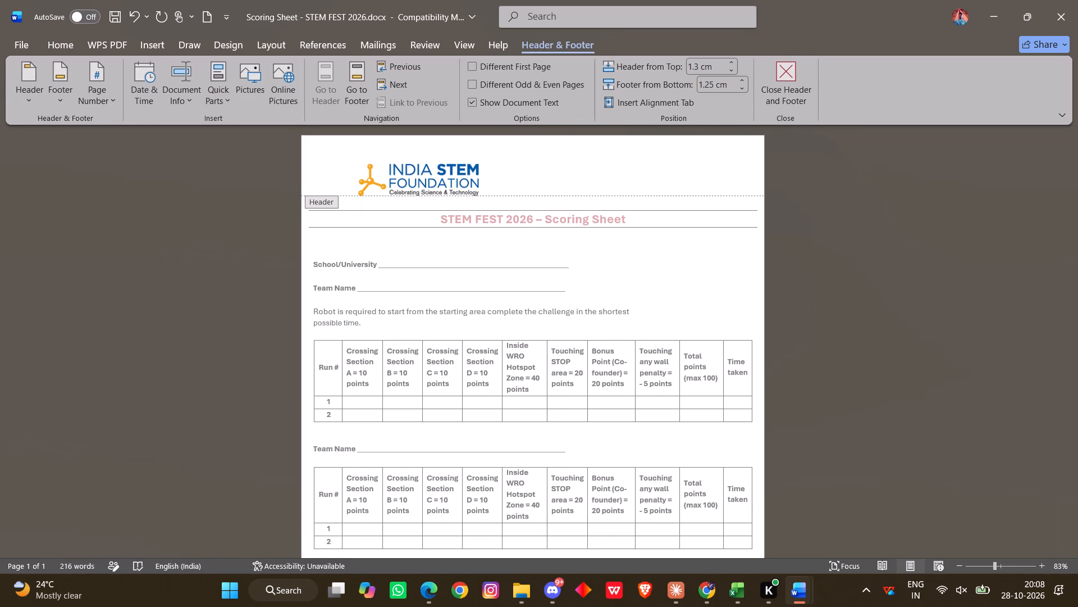
pyautogui.click(596, 282)
pyautogui.click(596, 282)
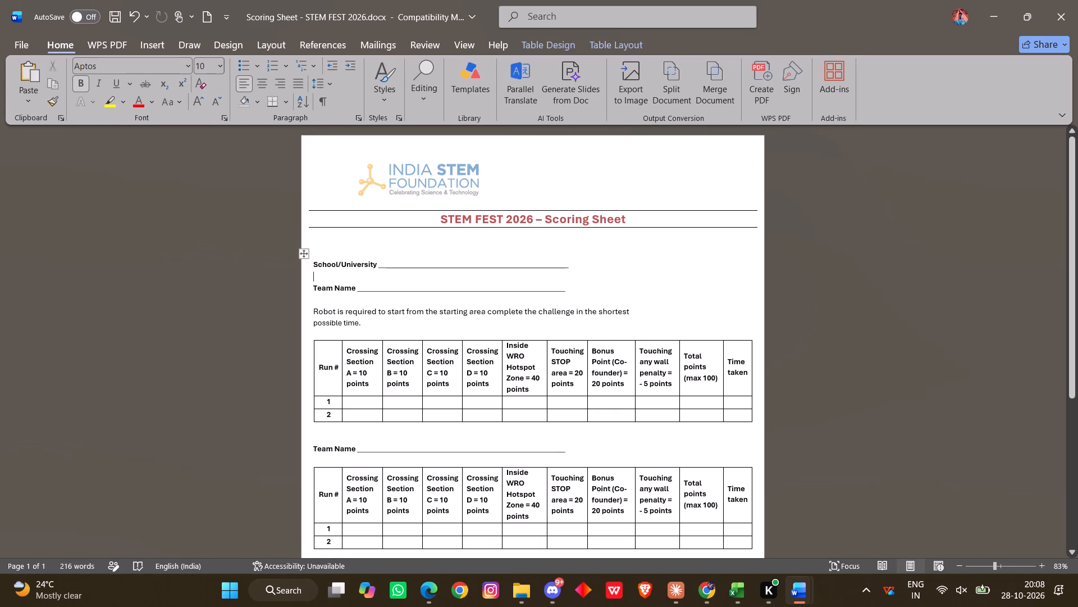
# Check the logo and heading placement in the Path Finder Challenge document, and return to the scoring sheet.
pyautogui.hotkey('alt', 'Tab')
pyautogui.click(414, 264)
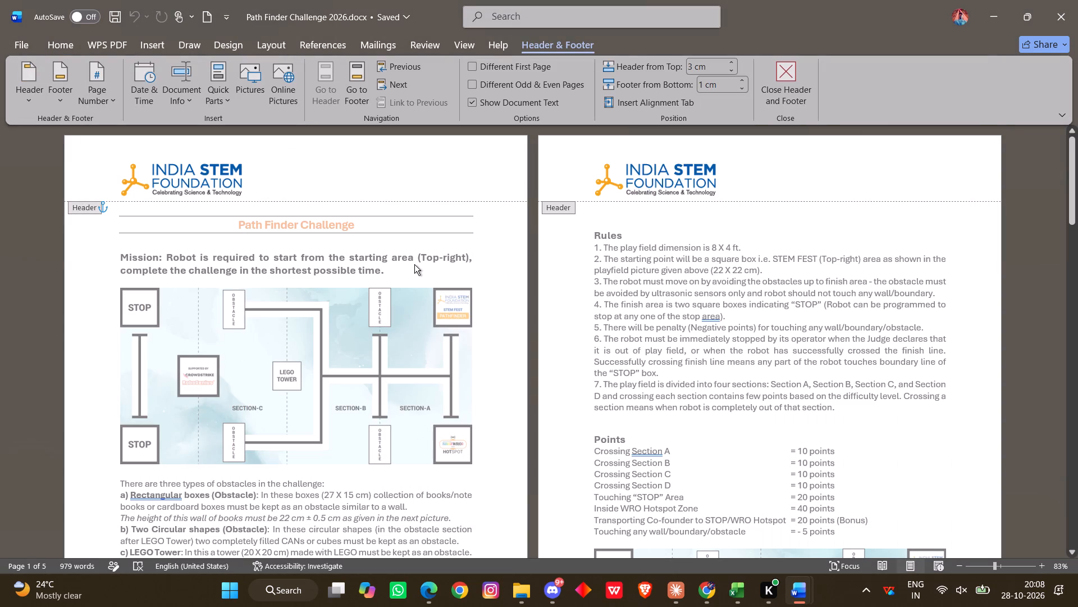
pyautogui.click(416, 255)
pyautogui.doubleClick(376, 145)
pyautogui.hotkey('alt', 'Tab')
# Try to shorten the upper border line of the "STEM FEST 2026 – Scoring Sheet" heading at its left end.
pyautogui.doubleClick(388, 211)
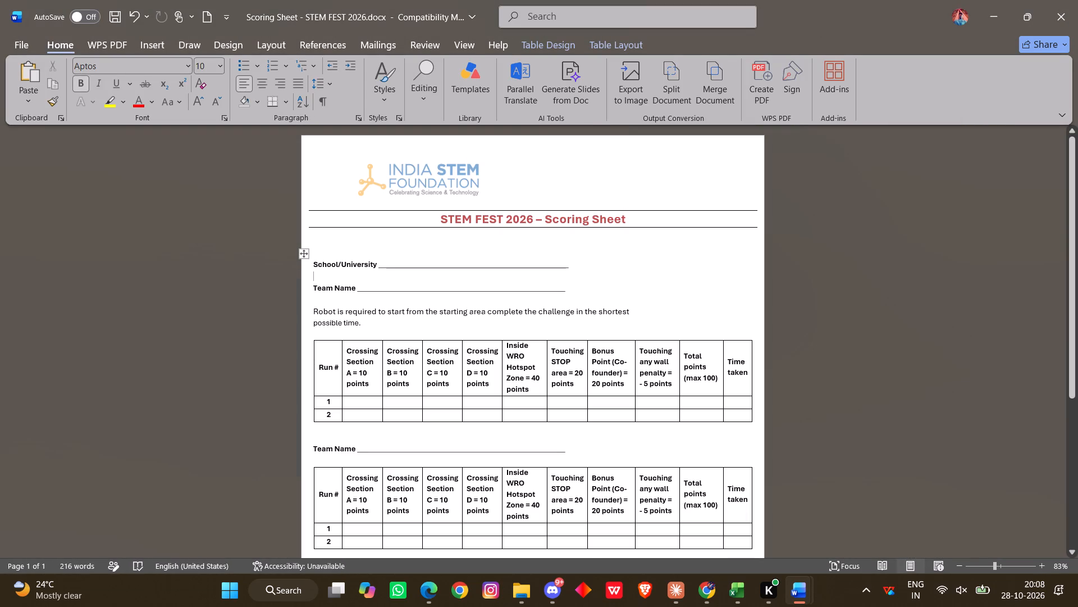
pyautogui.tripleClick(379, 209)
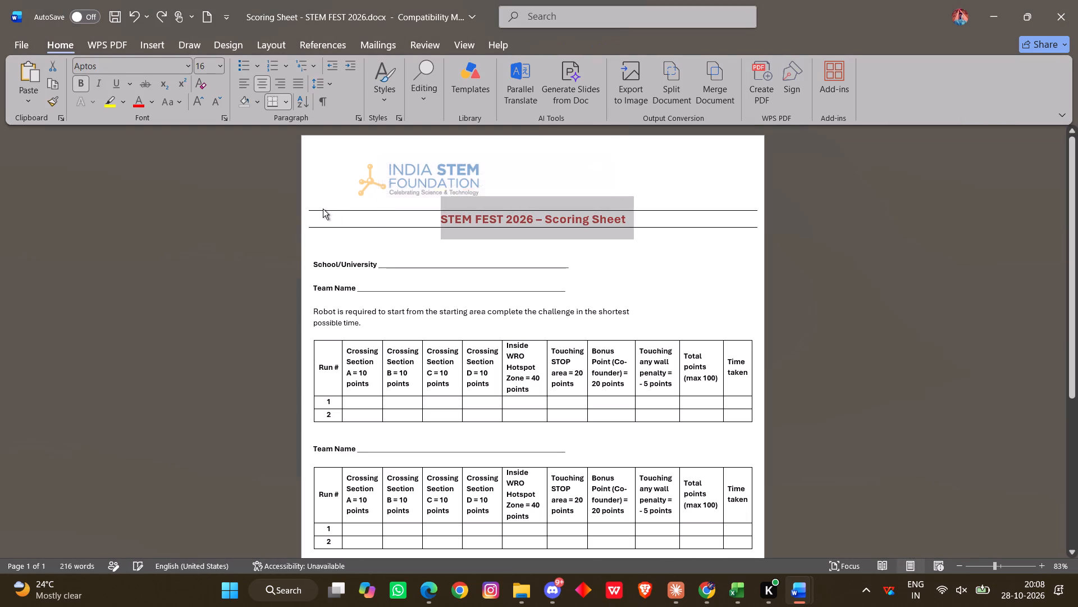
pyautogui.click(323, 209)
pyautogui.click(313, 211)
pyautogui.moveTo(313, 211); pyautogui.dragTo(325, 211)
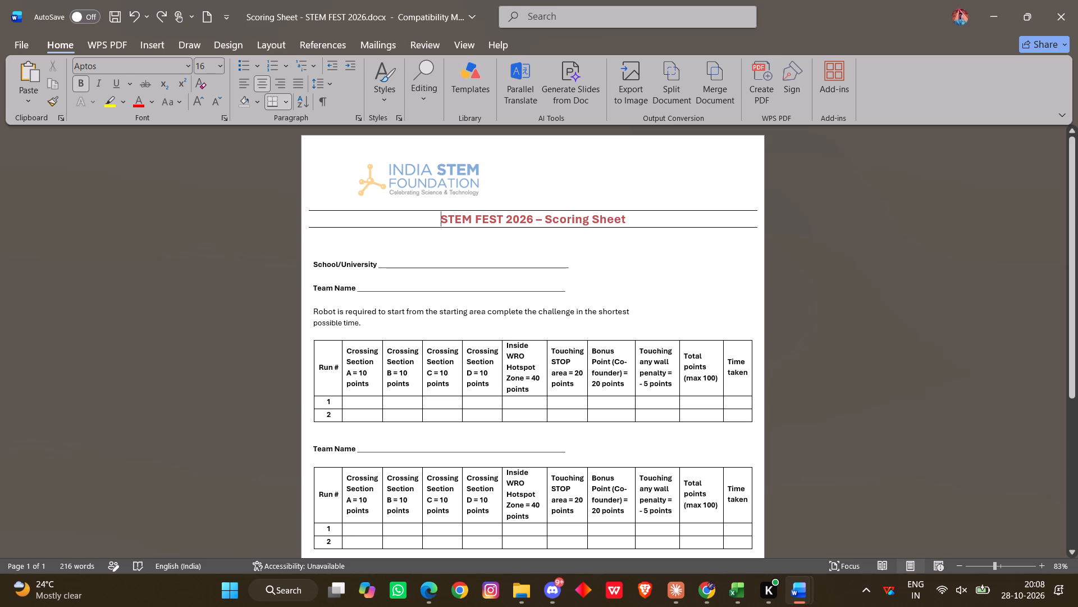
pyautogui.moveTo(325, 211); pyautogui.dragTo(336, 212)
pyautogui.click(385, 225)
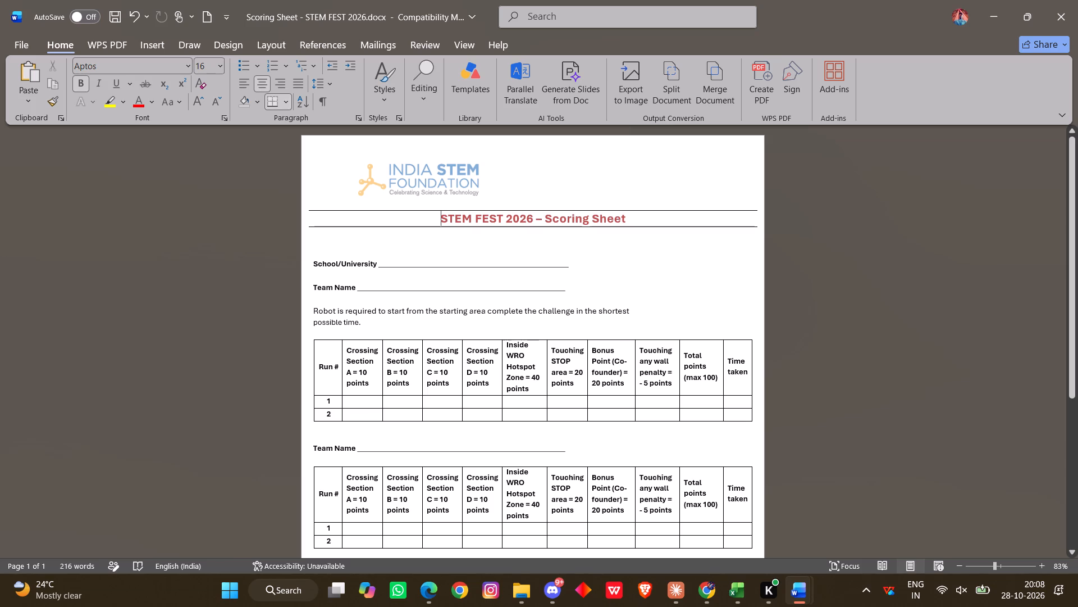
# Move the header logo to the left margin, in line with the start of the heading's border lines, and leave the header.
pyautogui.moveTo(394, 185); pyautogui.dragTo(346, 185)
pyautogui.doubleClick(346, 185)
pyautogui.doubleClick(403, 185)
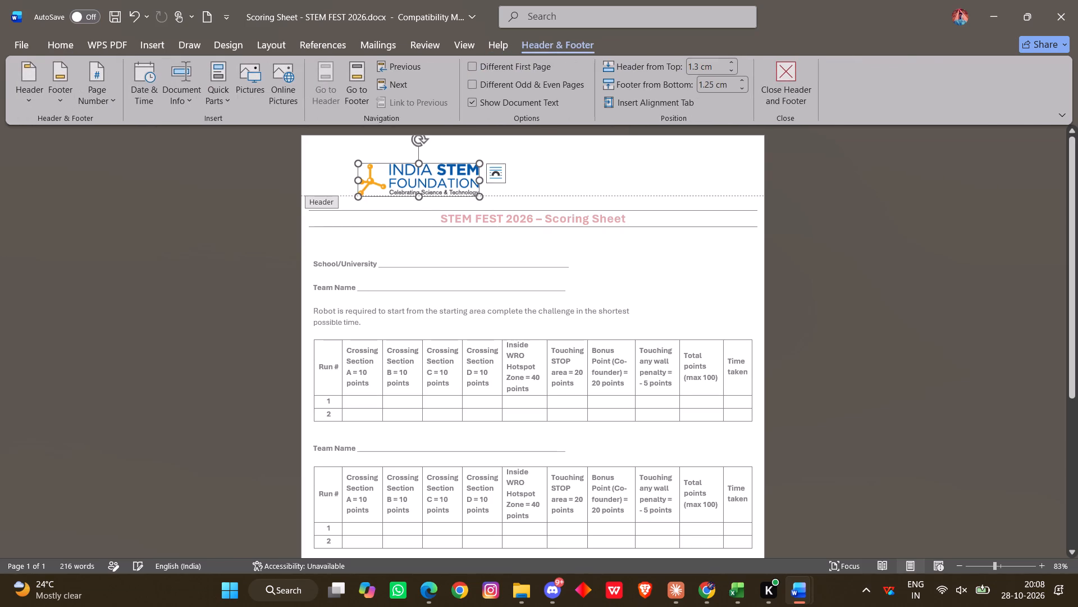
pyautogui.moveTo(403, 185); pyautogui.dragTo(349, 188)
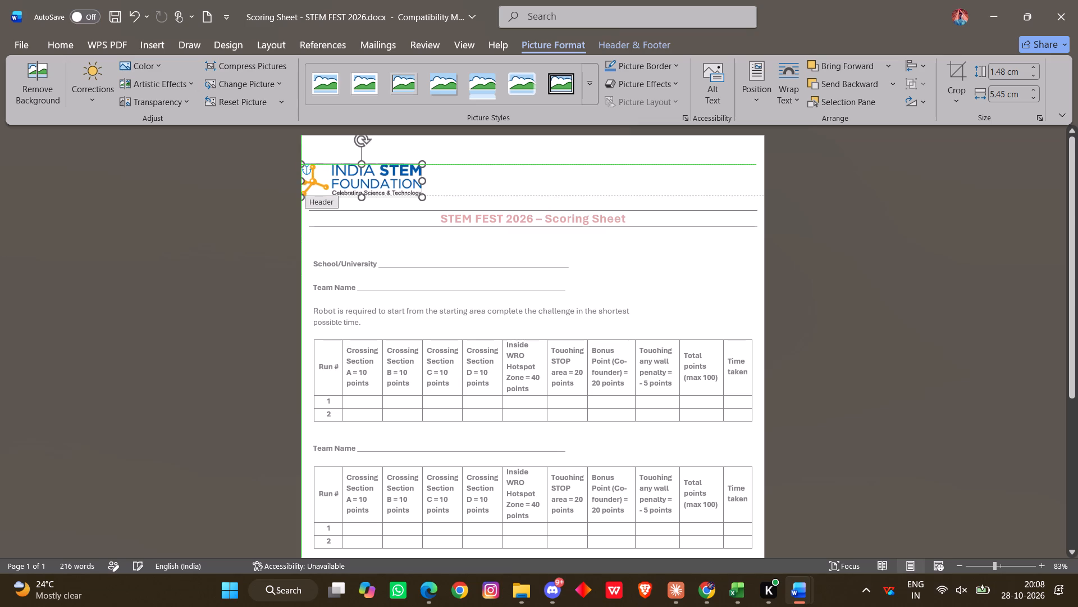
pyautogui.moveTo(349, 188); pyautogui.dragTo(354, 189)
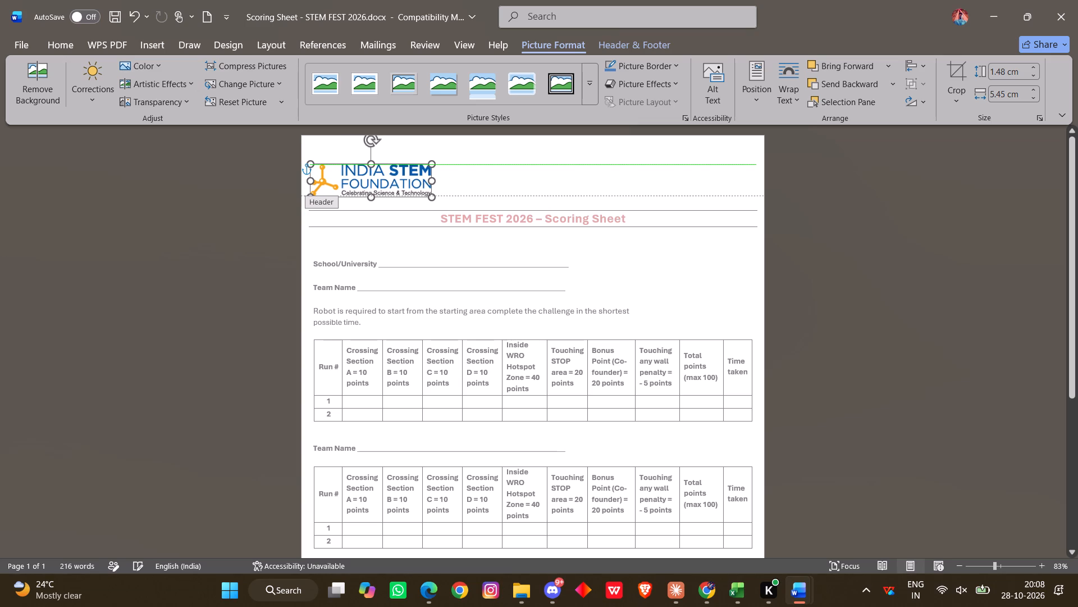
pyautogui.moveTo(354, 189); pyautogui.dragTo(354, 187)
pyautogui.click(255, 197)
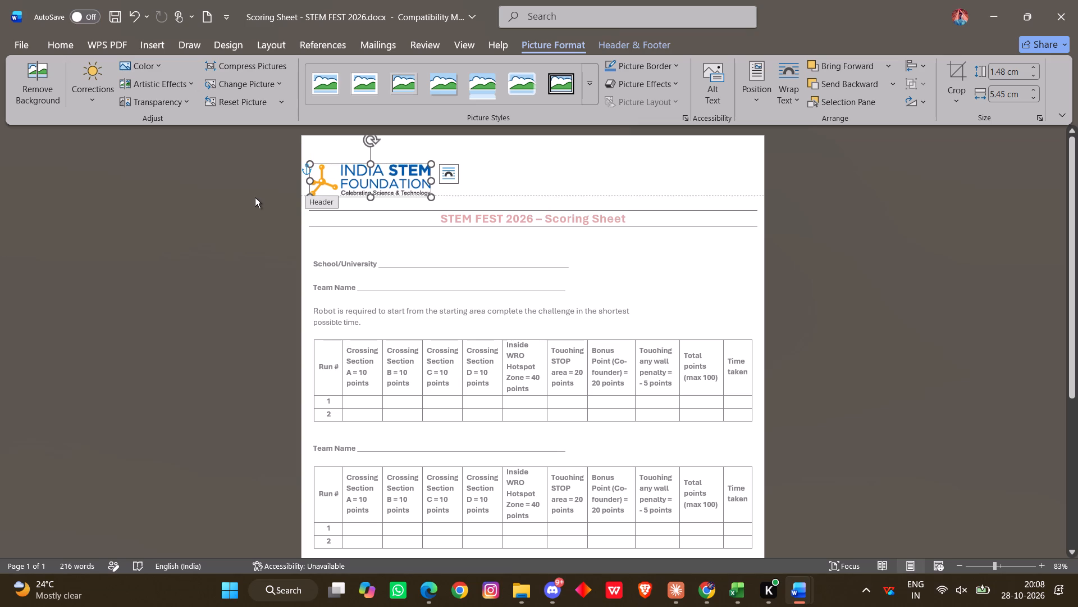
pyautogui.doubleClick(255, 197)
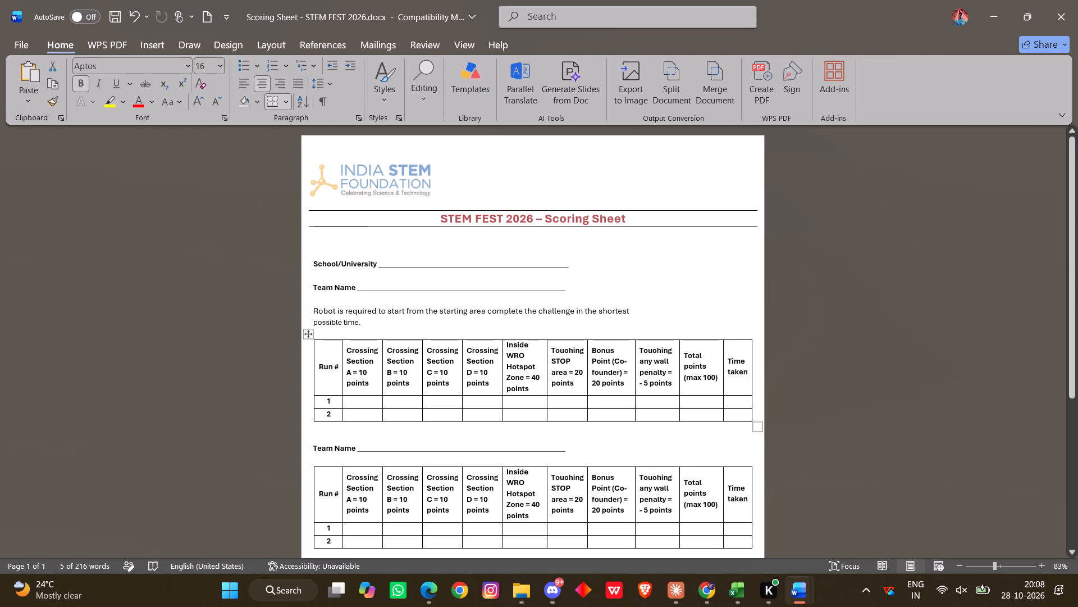
# Compare the scoring sheet's layout with the headers and pages of the Path Finder Challenge document.
pyautogui.hscroll(1, 590, 319)
pyautogui.scroll(2, 590, 319)
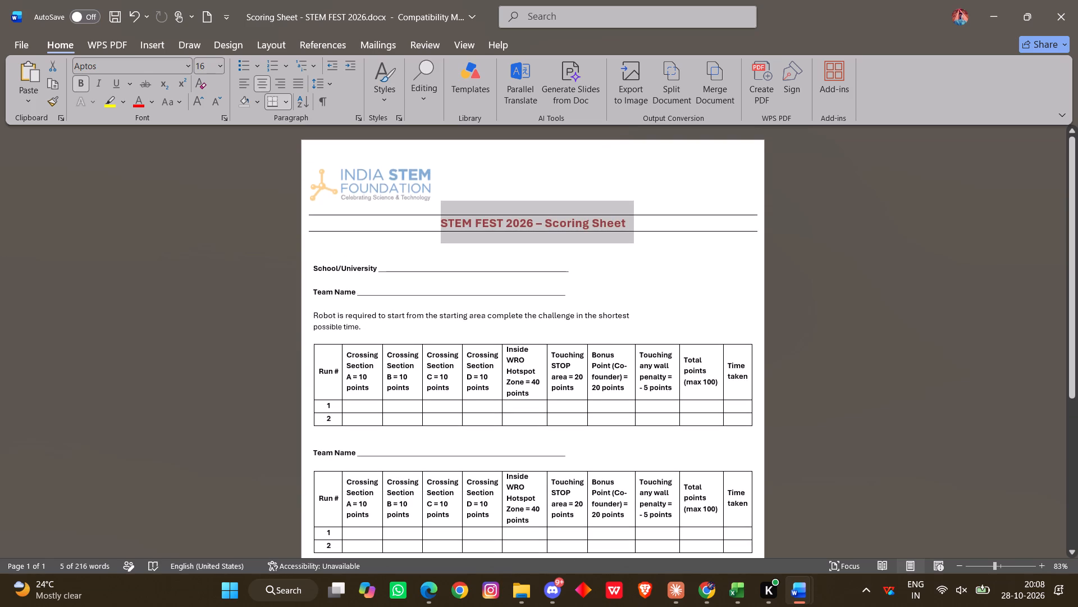
pyautogui.hotkey('alt', 'Tab')
pyautogui.scroll(-1, 549, 333)
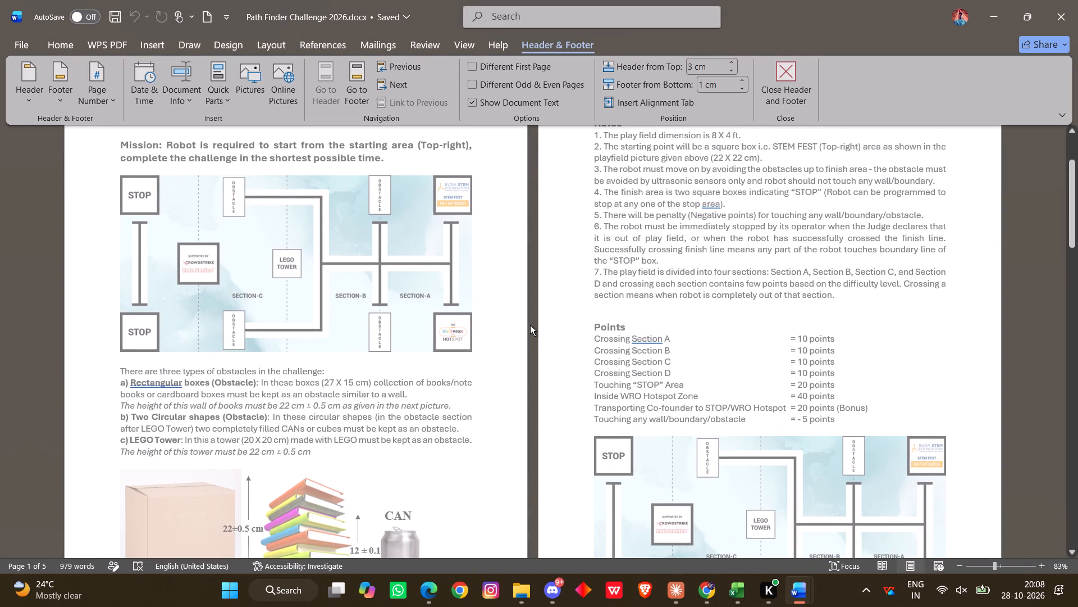
pyautogui.doubleClick(530, 325)
pyautogui.click(524, 325)
pyautogui.scroll(3, 524, 325)
pyautogui.scroll(-3, 524, 325)
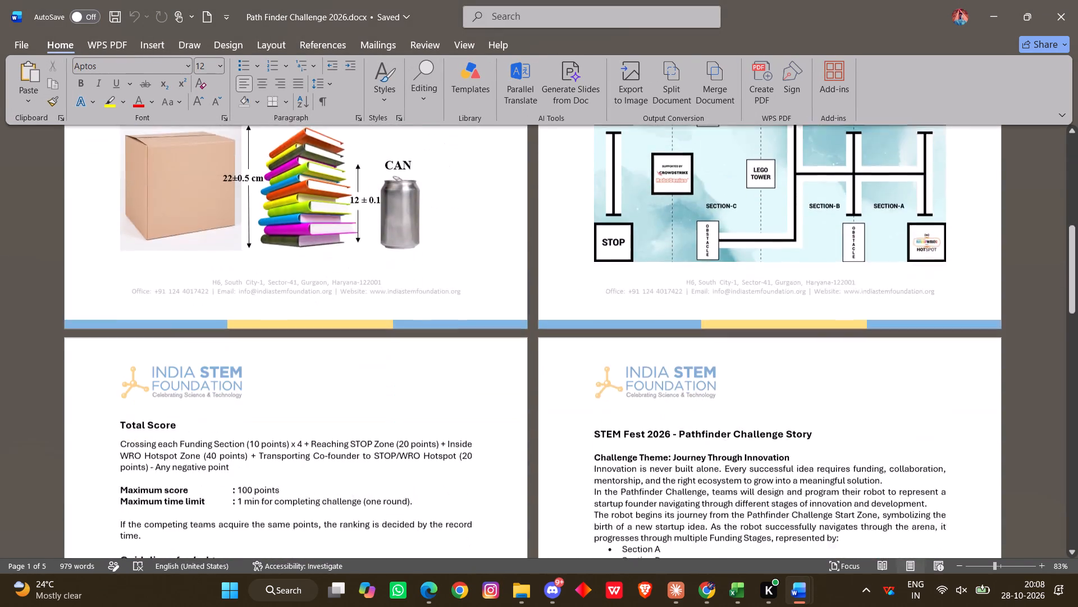
pyautogui.scroll(5, 524, 325)
pyautogui.hotkey('alt', 'Tab')
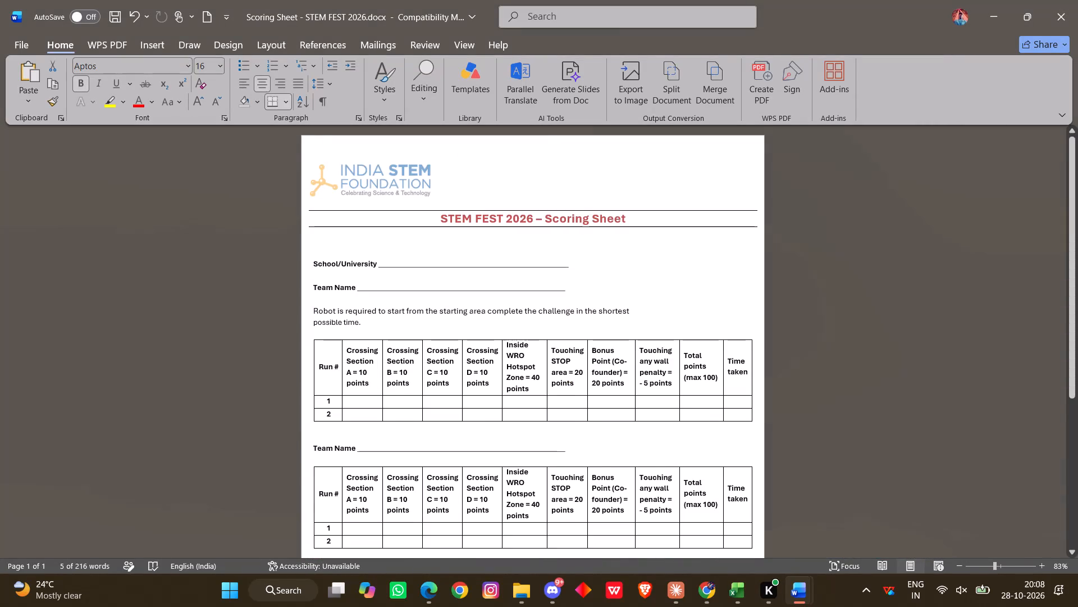
pyautogui.hscroll(1, 526, 336)
pyautogui.click(592, 257)
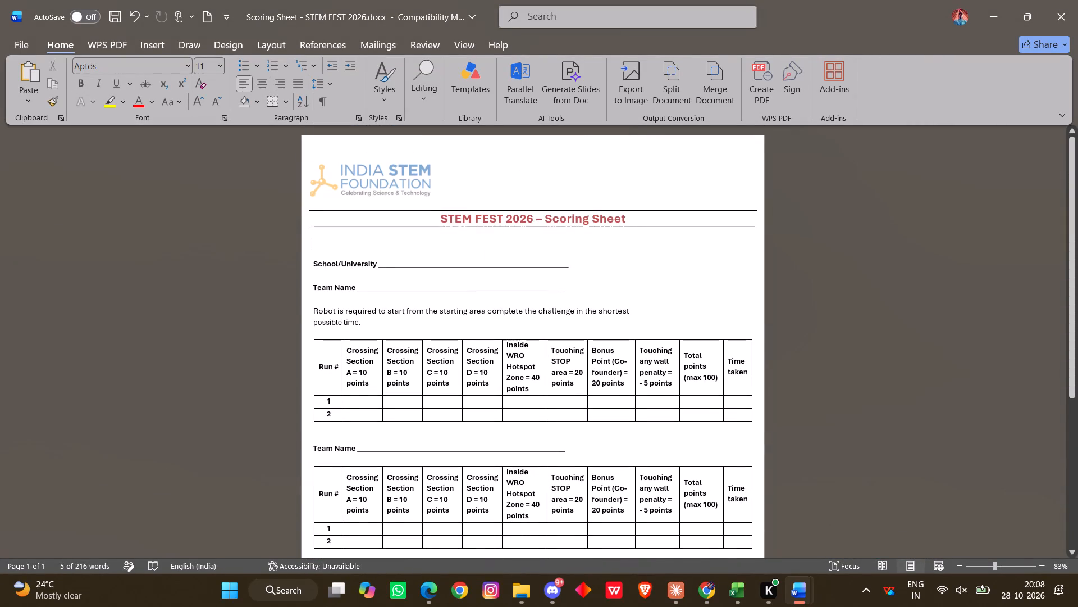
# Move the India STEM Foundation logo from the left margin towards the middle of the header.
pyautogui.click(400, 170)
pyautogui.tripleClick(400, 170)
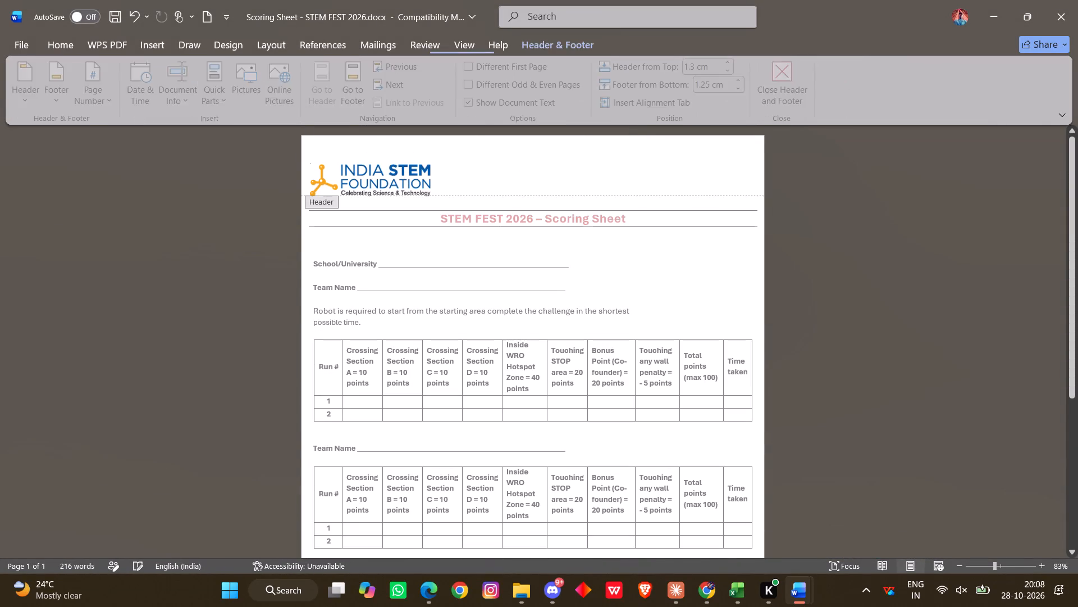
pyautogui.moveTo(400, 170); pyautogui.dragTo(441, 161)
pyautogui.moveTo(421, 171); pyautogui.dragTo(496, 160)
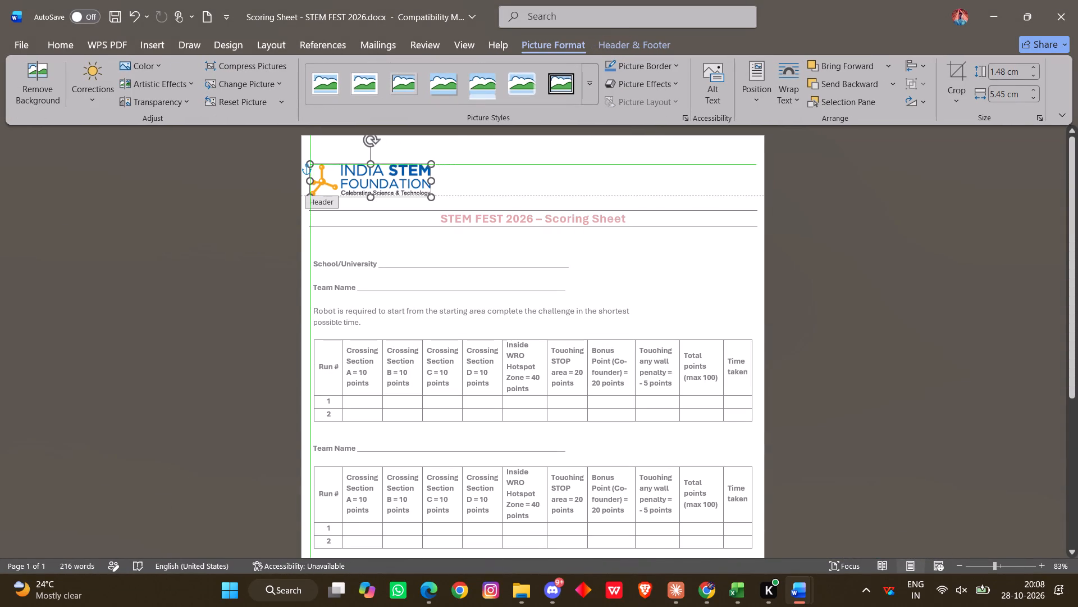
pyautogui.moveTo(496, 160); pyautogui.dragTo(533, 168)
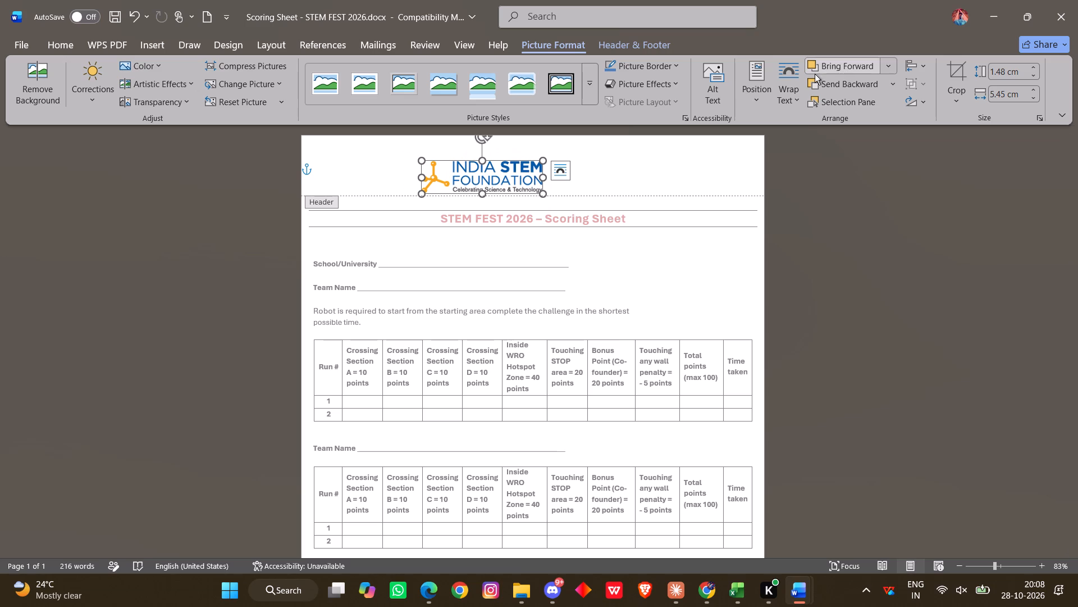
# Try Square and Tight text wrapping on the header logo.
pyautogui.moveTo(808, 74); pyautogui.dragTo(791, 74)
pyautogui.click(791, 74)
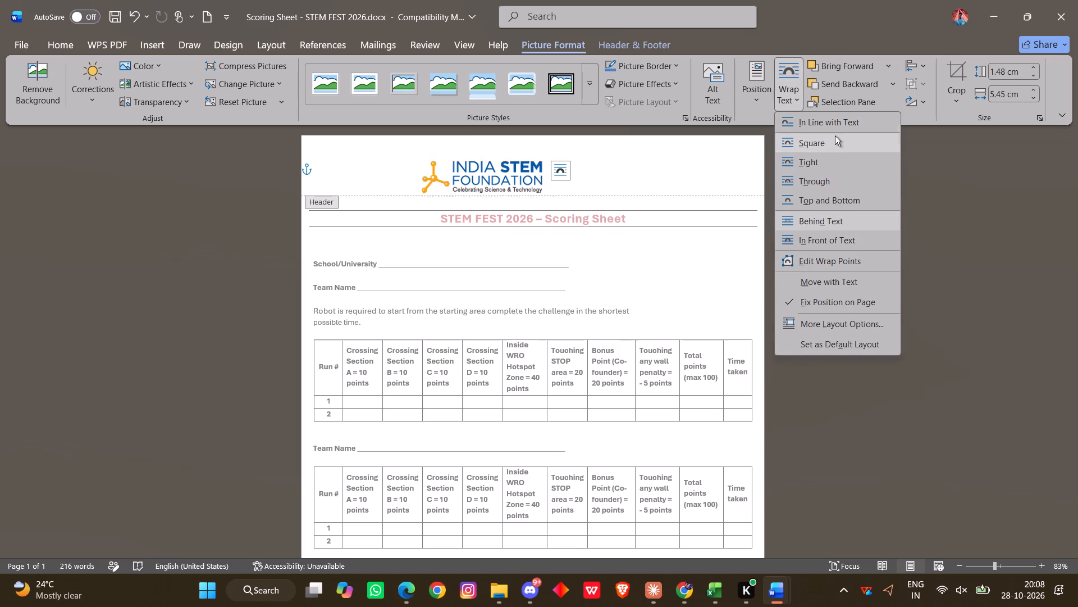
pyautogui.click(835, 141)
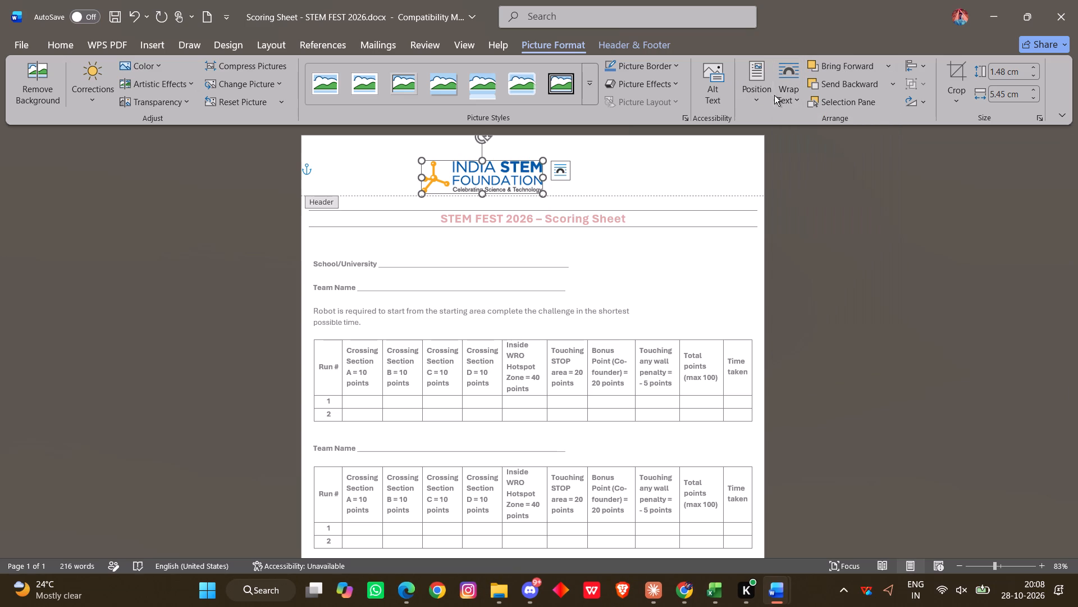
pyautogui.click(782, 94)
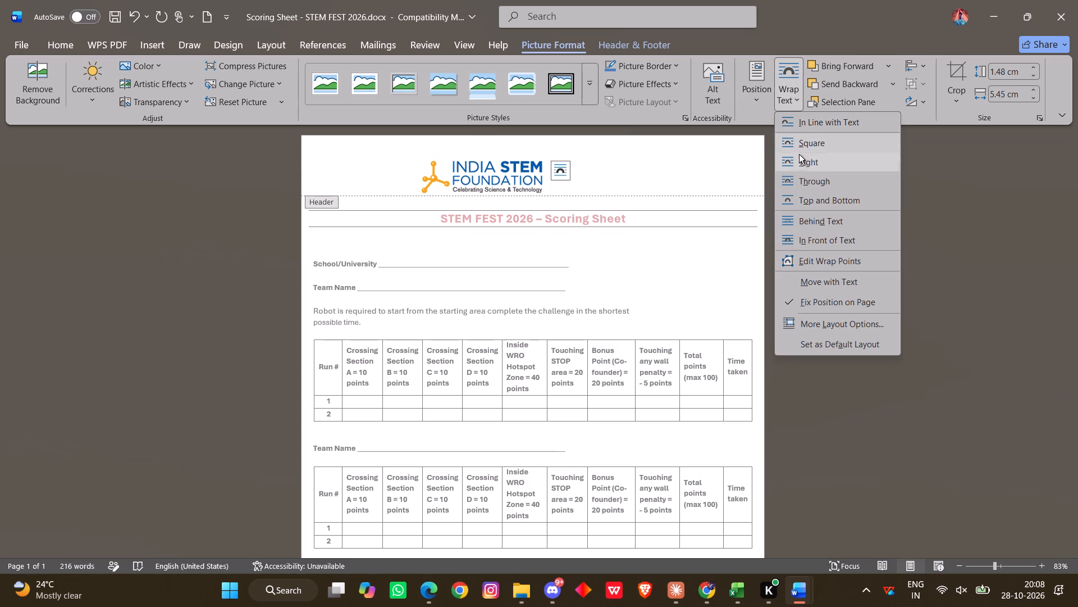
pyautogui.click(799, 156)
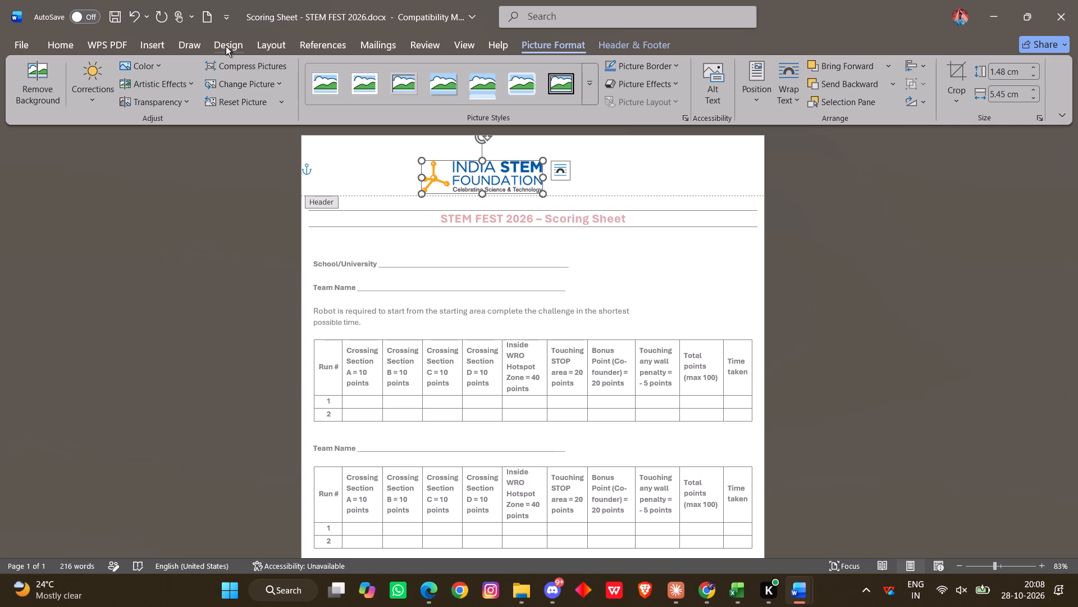
# Position the header logo at the top centre with square text wrapping.
pyautogui.click(72, 47)
pyautogui.click(260, 75)
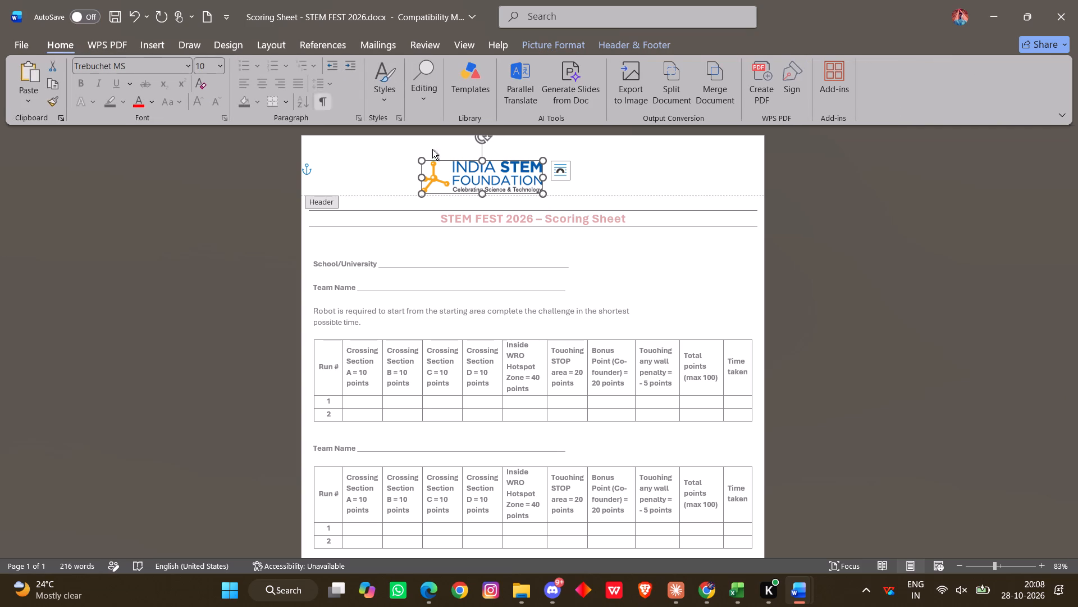
pyautogui.doubleClick(482, 171)
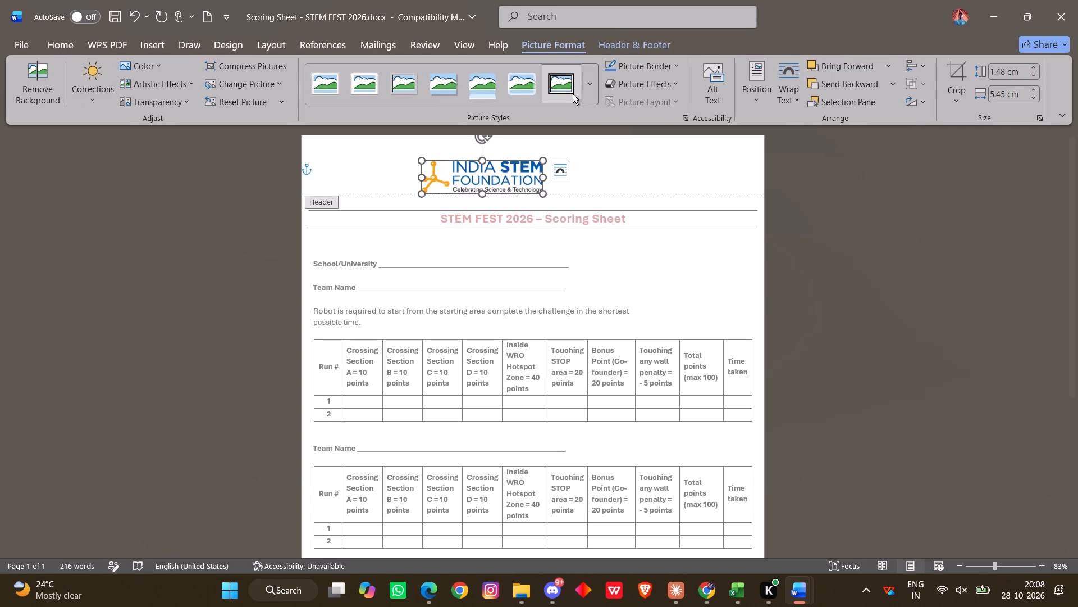
pyautogui.click(750, 90)
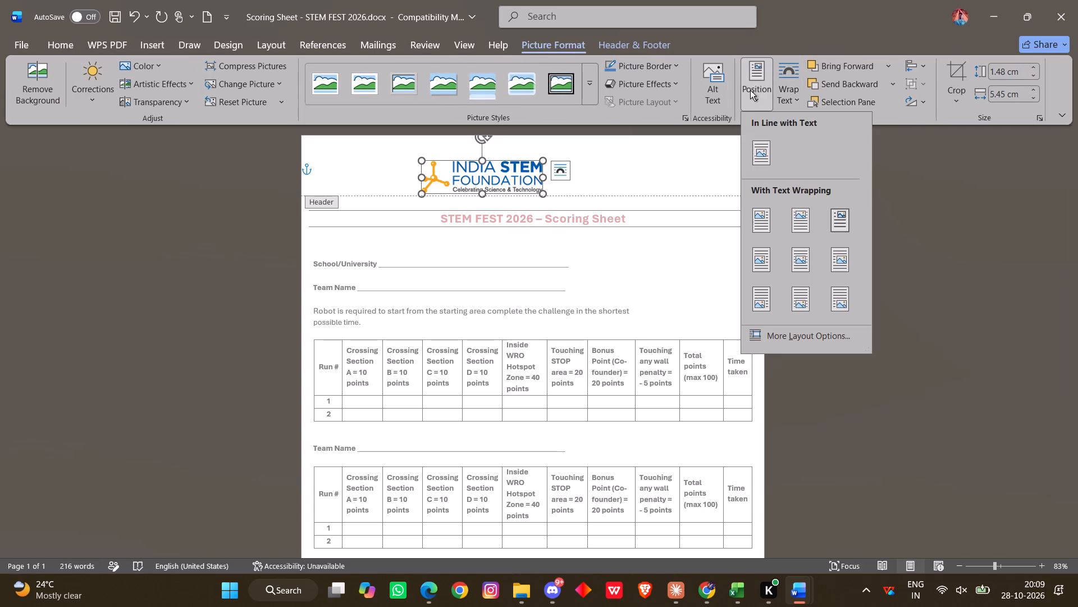
pyautogui.click(802, 222)
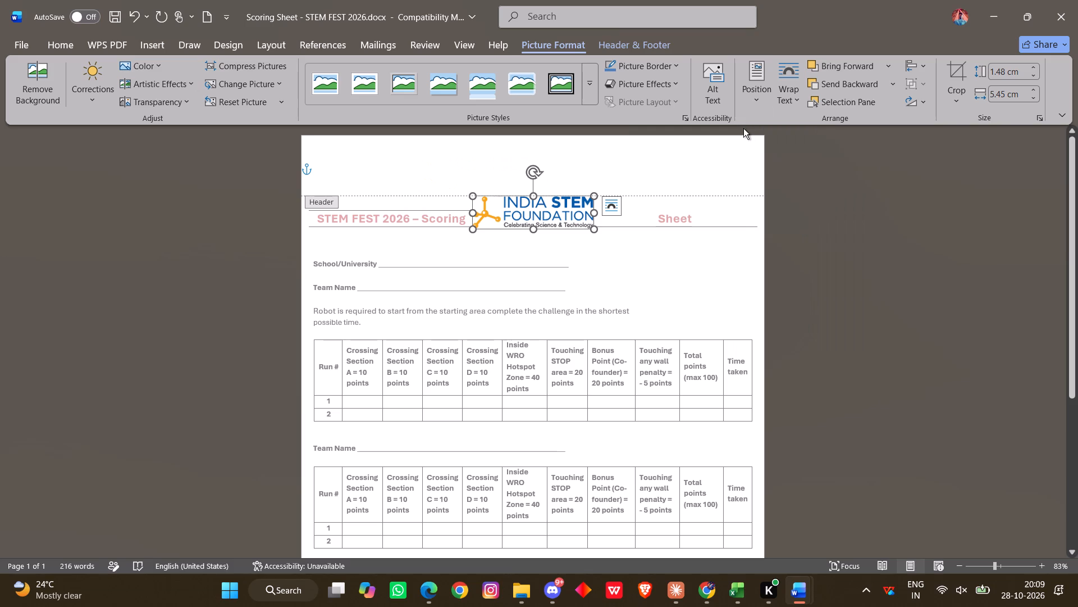
pyautogui.click(754, 73)
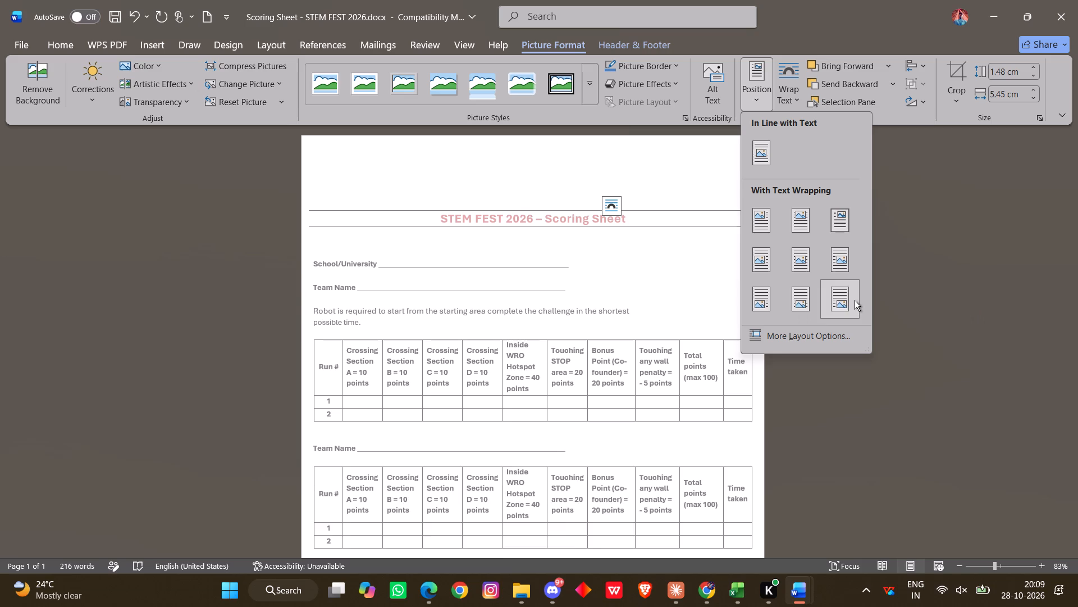
pyautogui.click(792, 222)
pyautogui.click(615, 181)
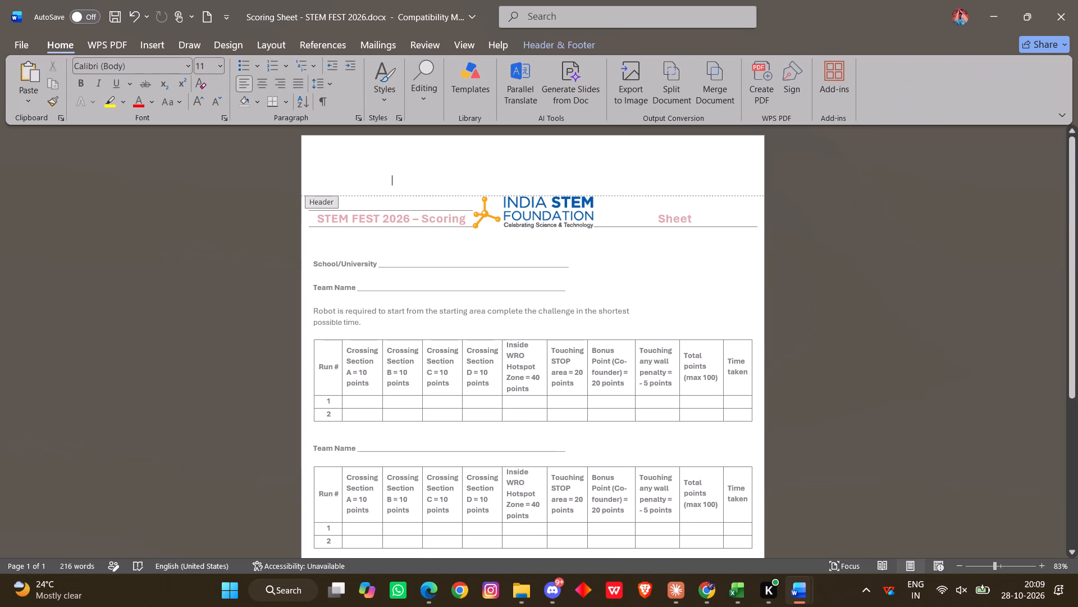
# Delete the spare blank lines below the cursor in the scoring sheet's header.
pyautogui.press('Delete')
pyautogui.press('Delete')
pyautogui.press('Delete')
pyautogui.press('Delete')
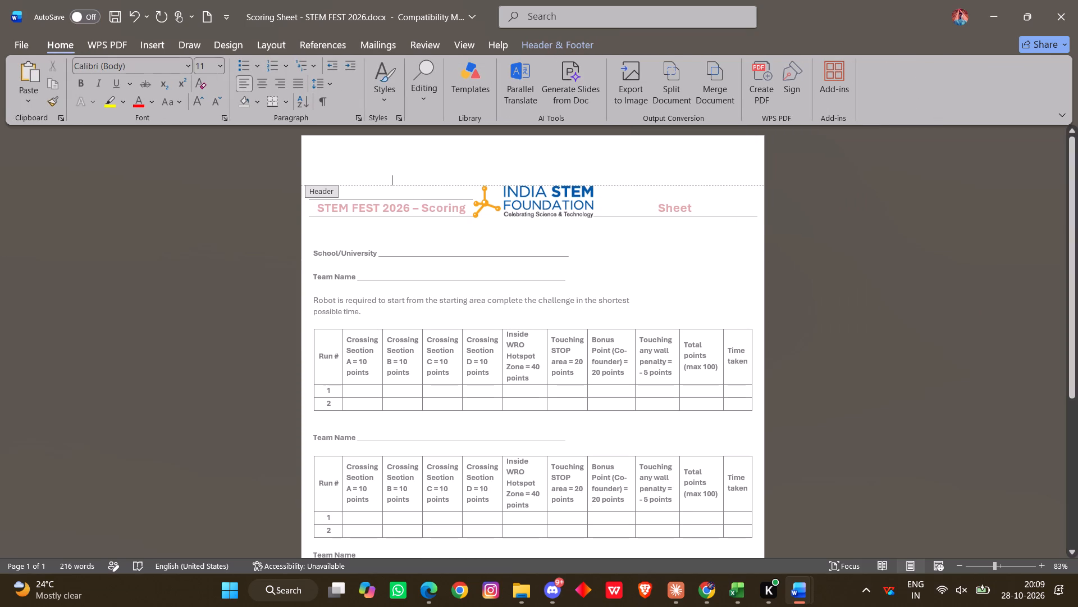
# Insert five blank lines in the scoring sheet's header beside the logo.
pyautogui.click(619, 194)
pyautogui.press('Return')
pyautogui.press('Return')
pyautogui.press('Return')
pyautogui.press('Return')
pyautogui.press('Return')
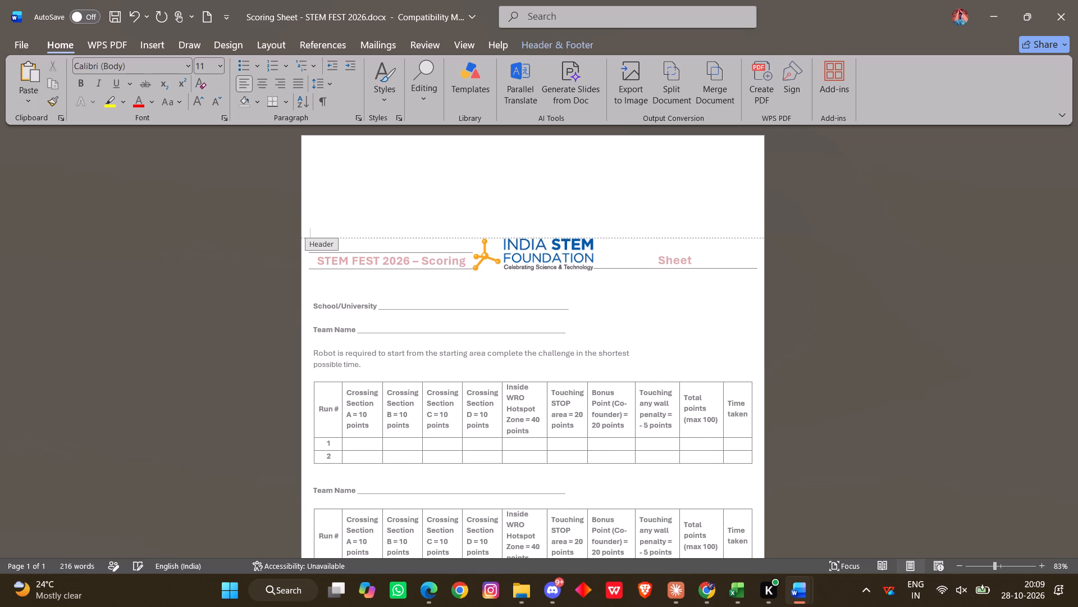
# Undo the added blank lines and the preceding header edits, back to the logo's earlier placement above the heading.
pyautogui.hotkey('ctrl', 'z')
pyautogui.hotkey('ctrl', 'z')
pyautogui.hotkey('ctrl', 'z')
pyautogui.hotkey('ctrl', 'z')
pyautogui.hotkey('ctrl', 'z')
pyautogui.hotkey('ctrl', 'z')
pyautogui.hotkey('ctrl', 'z')
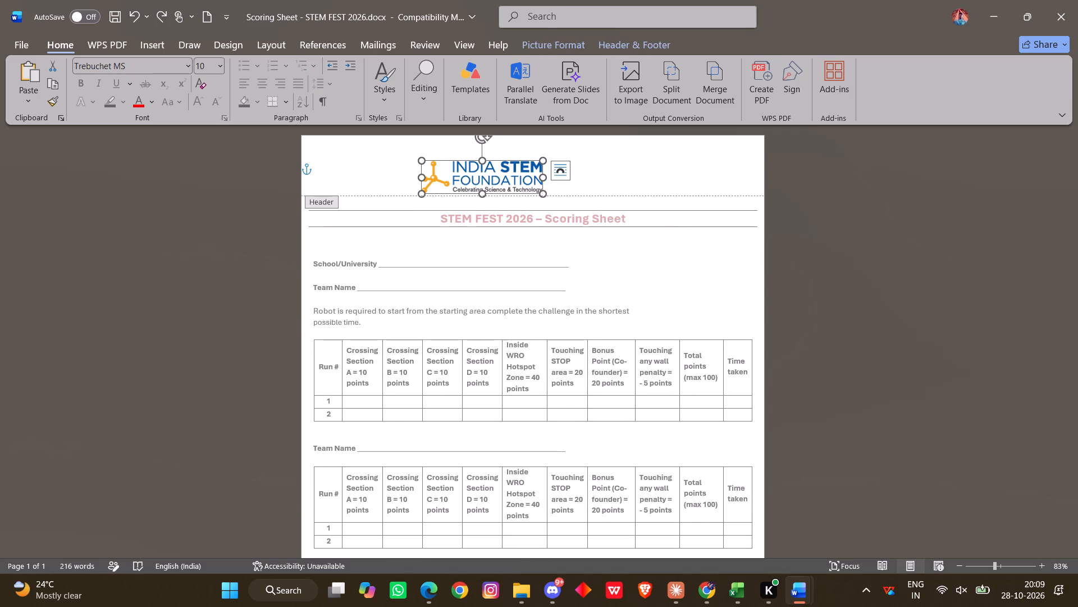
# Move the India STEM Foundation logo to the left margin of the header and return to the document body.
pyautogui.moveTo(513, 178); pyautogui.dragTo(567, 175)
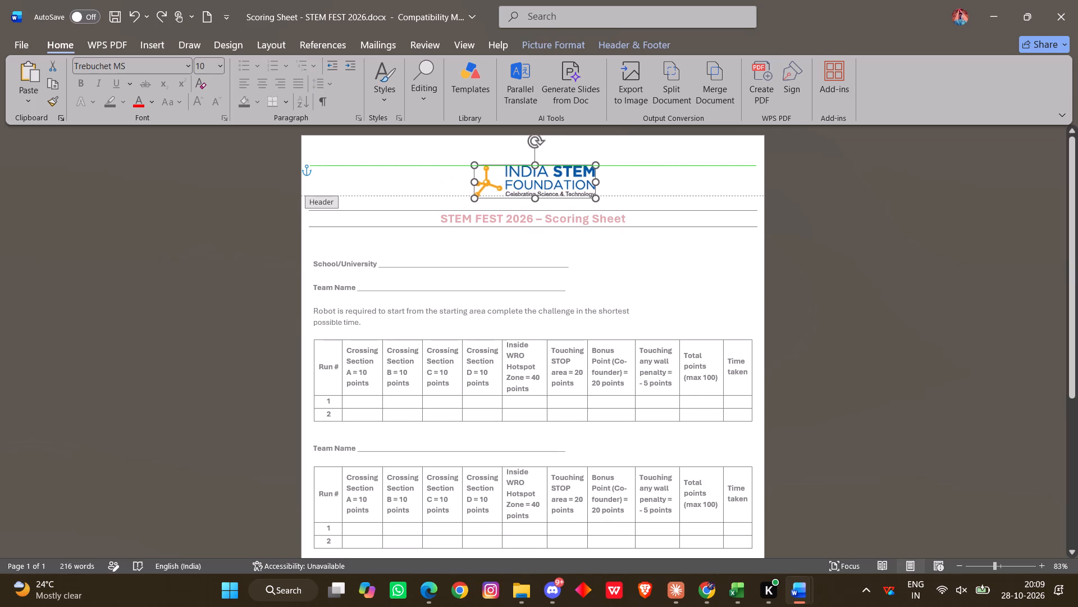
pyautogui.moveTo(567, 175); pyautogui.dragTo(422, 175)
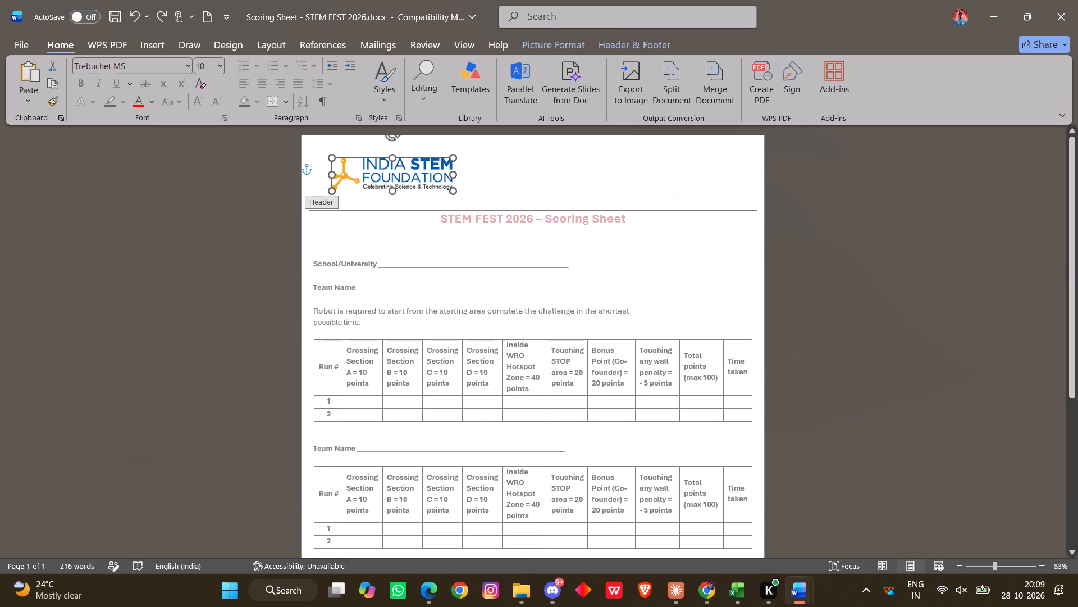
pyautogui.moveTo(422, 175); pyautogui.dragTo(397, 187)
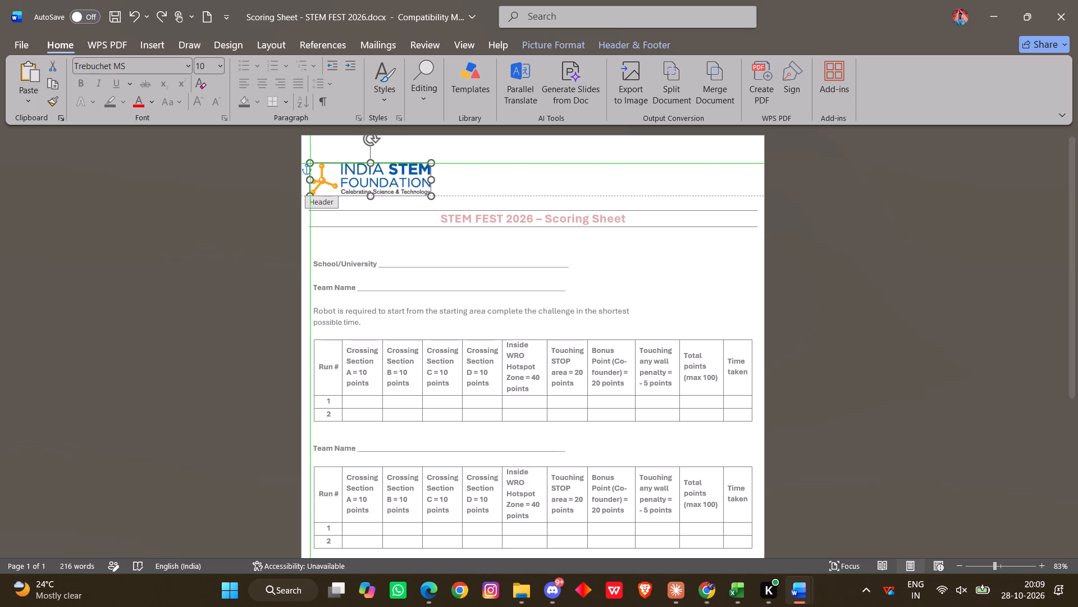
pyautogui.moveTo(397, 187); pyautogui.dragTo(398, 187)
pyautogui.click(430, 269)
pyautogui.doubleClick(430, 269)
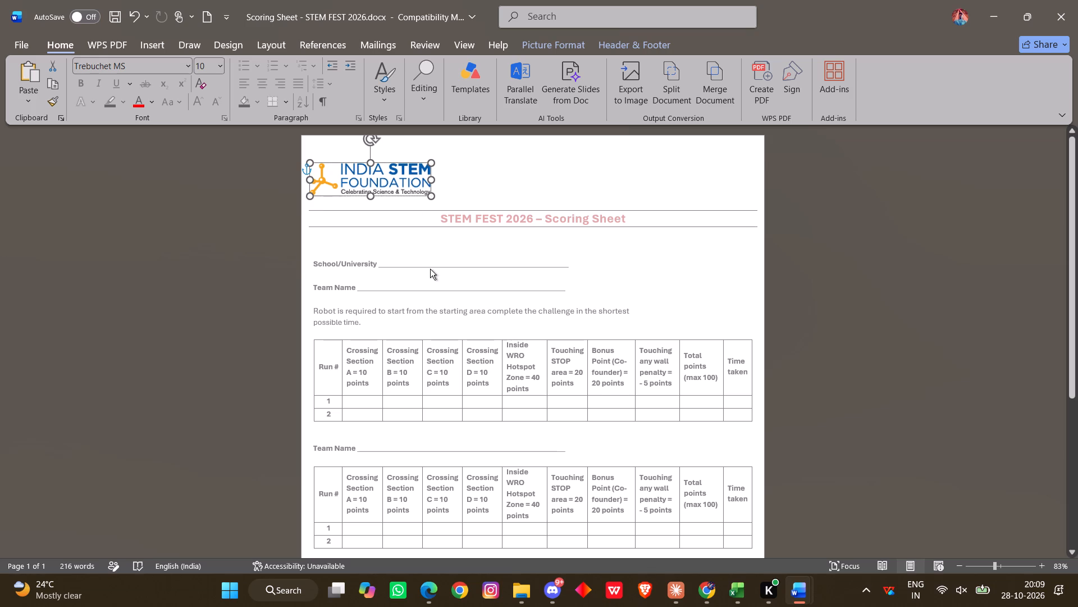
# Change the font colour of the "STEM FEST 2026 – Scoring Sheet" heading to a dark orange theme colour.
pyautogui.scroll(-1, 444, 354)
pyautogui.scroll(1, 444, 354)
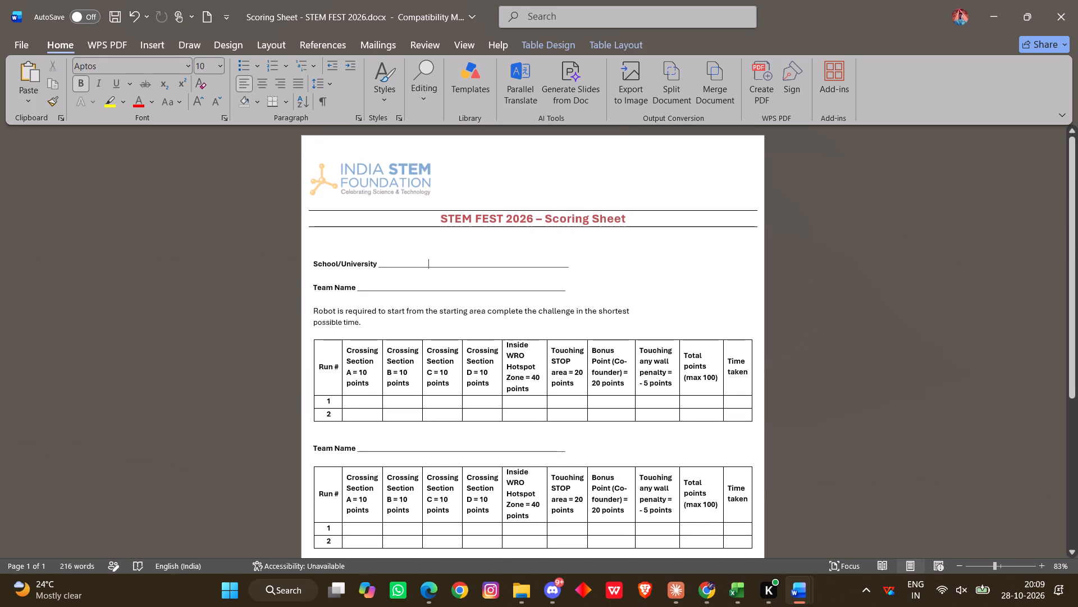
pyautogui.scroll(1, 444, 354)
pyautogui.tripleClick(522, 213)
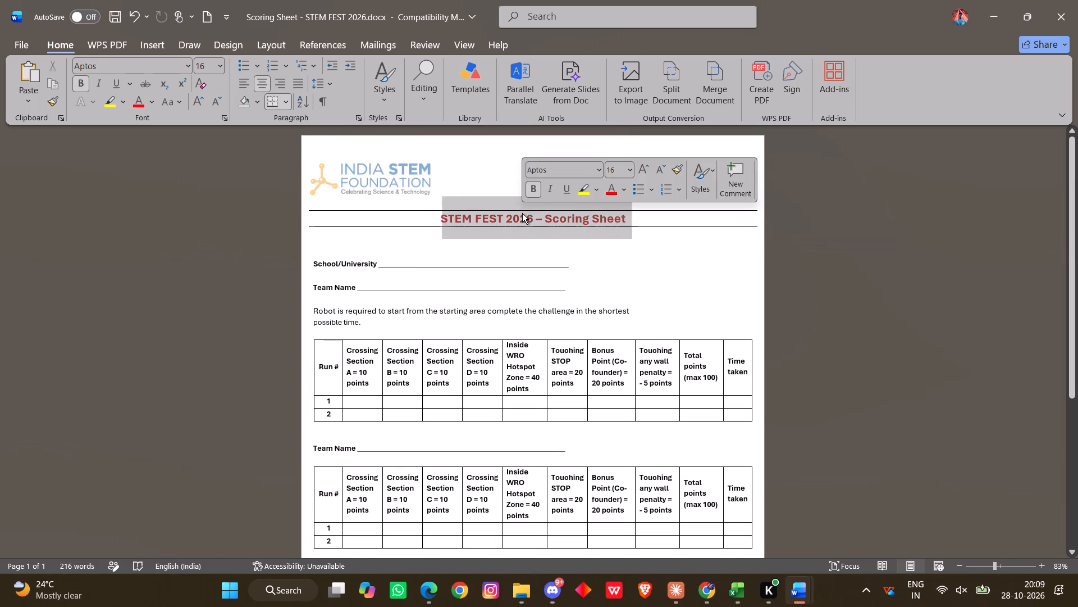
pyautogui.click(150, 101)
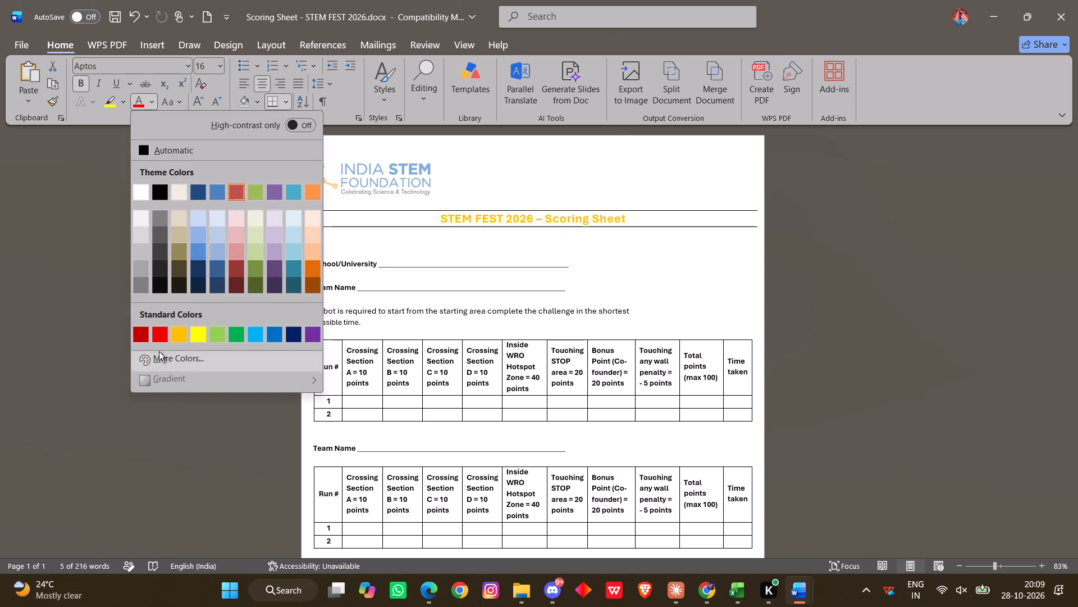
pyautogui.click(346, 146)
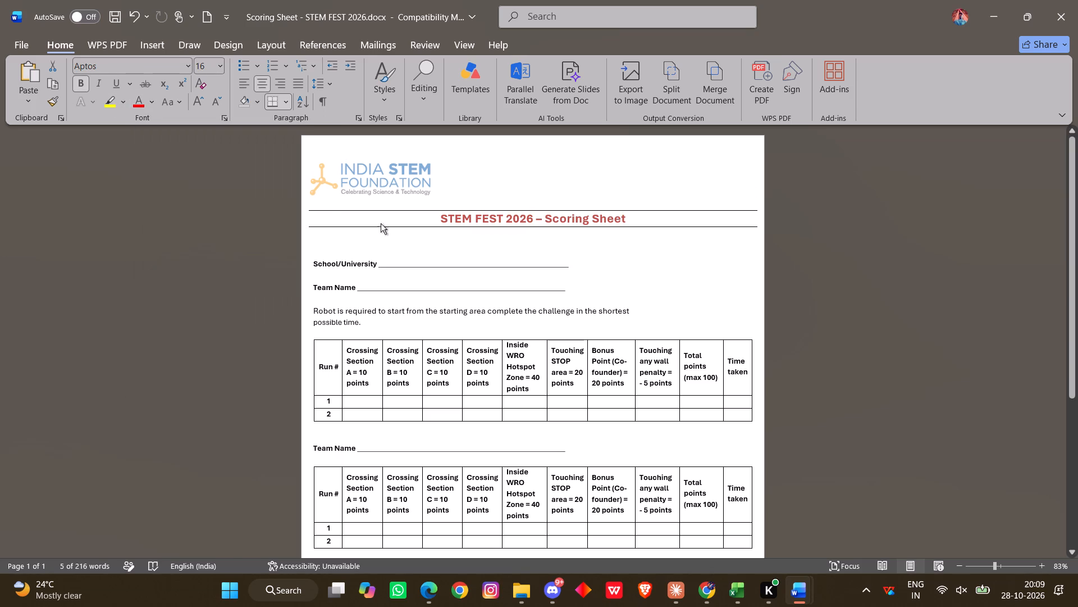
pyautogui.click(381, 227)
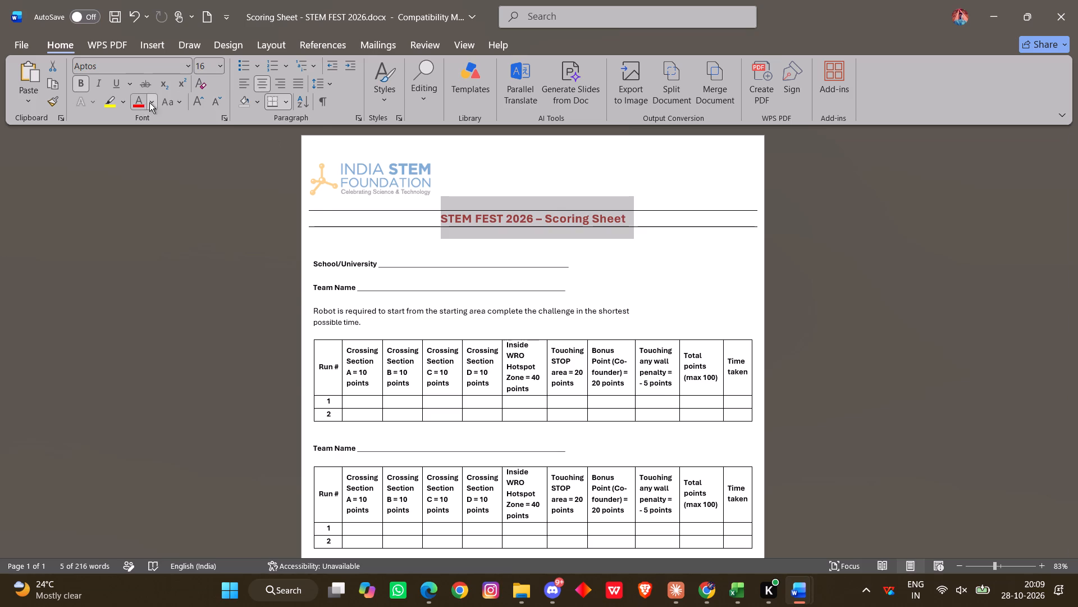
pyautogui.click(153, 103)
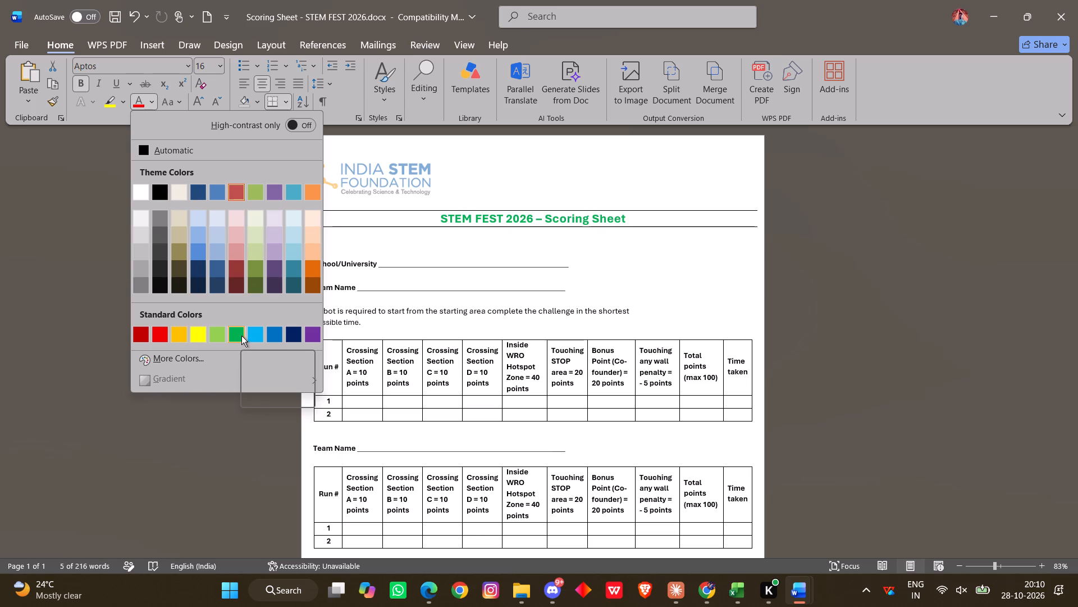
pyautogui.scroll(-2, 404, 490)
pyautogui.scroll(2, 404, 490)
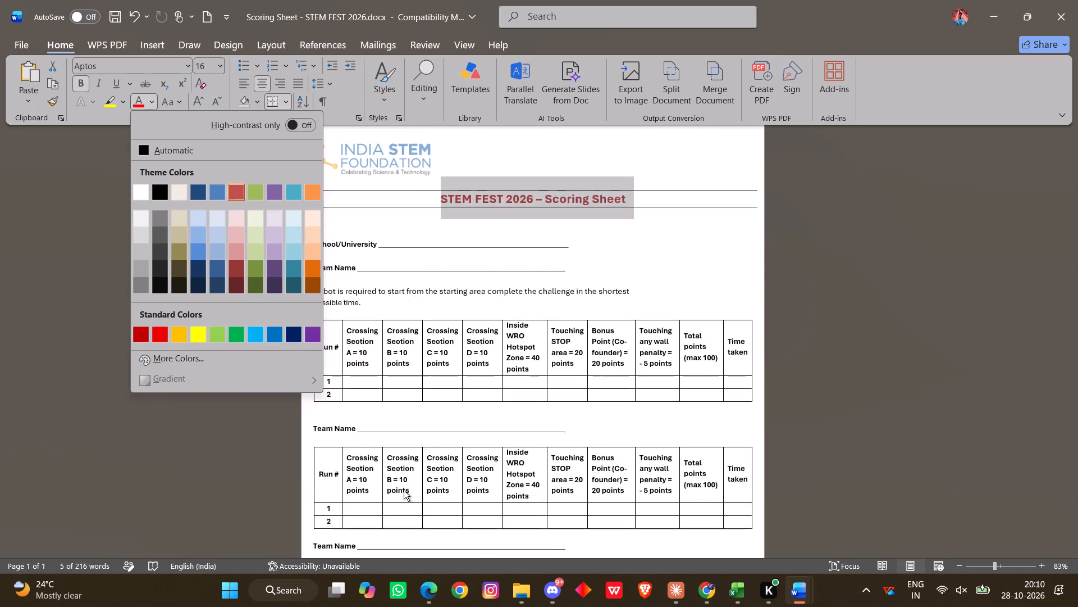
pyautogui.scroll(1, 404, 490)
pyautogui.scroll(-1, 404, 490)
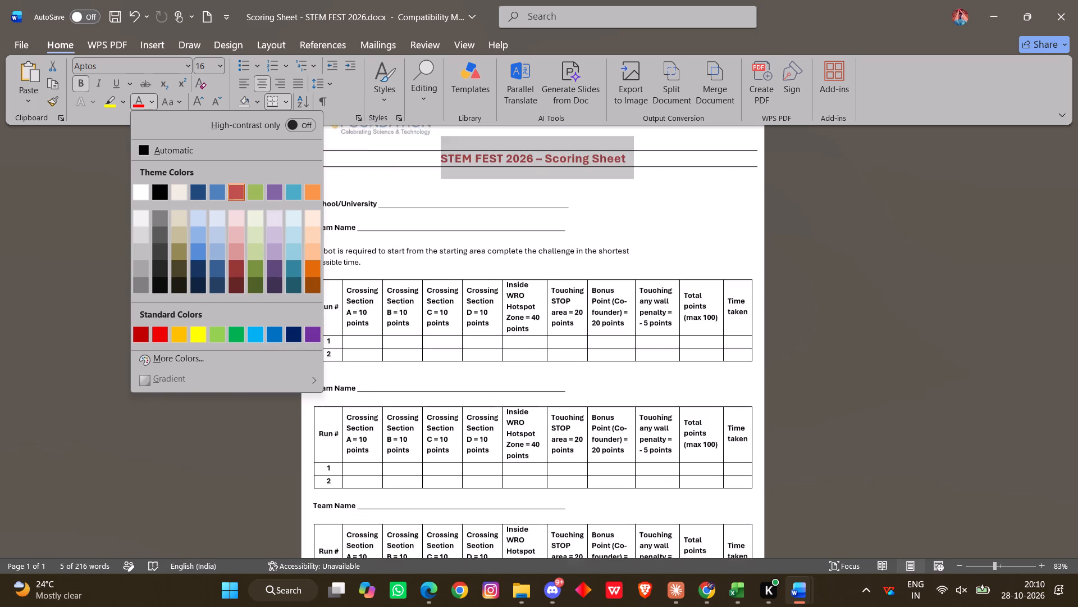
pyautogui.scroll(-1, 404, 490)
pyautogui.scroll(1, 521, 406)
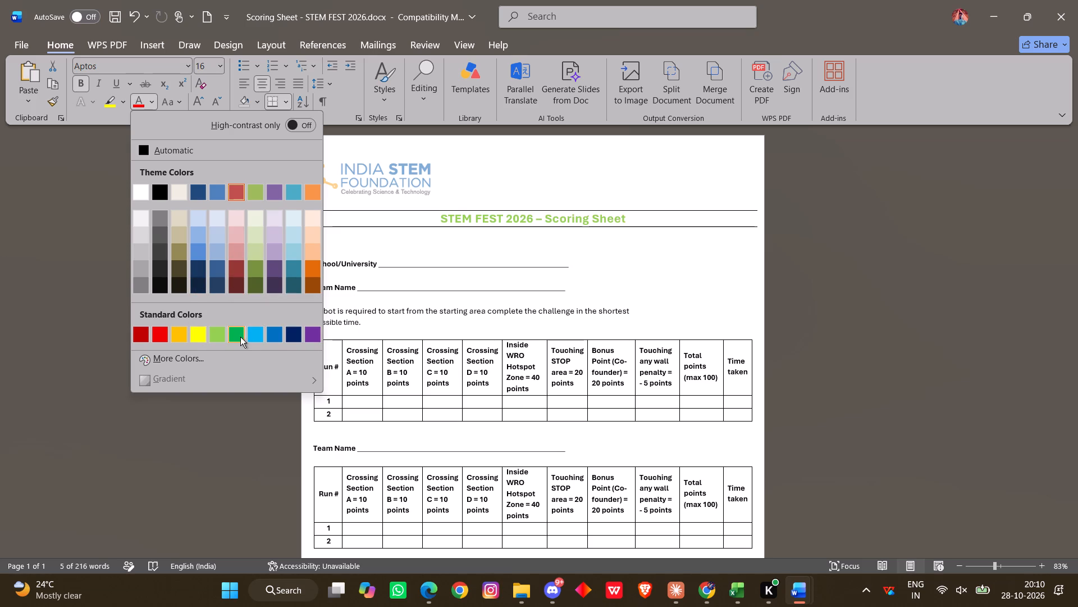
pyautogui.click(314, 274)
pyautogui.click(552, 274)
pyautogui.scroll(4, 552, 274)
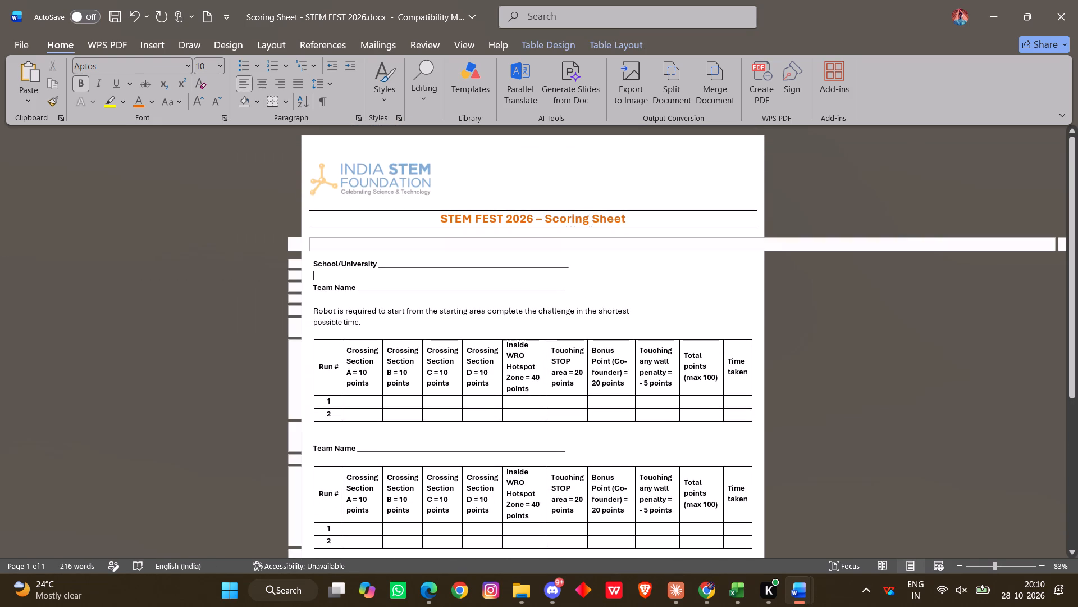
pyautogui.scroll(-2, 550, 355)
pyautogui.scroll(3, 550, 355)
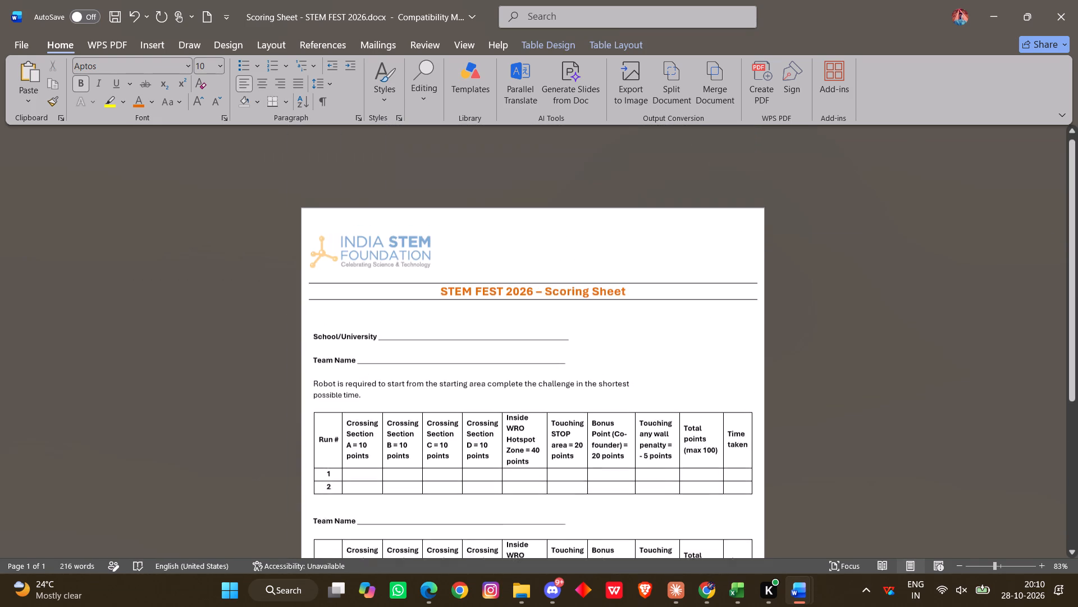
# Delete the School/University line and the spare blank line around it below the heading.
pyautogui.doubleClick(559, 275)
pyautogui.moveTo(584, 266); pyautogui.dragTo(576, 265)
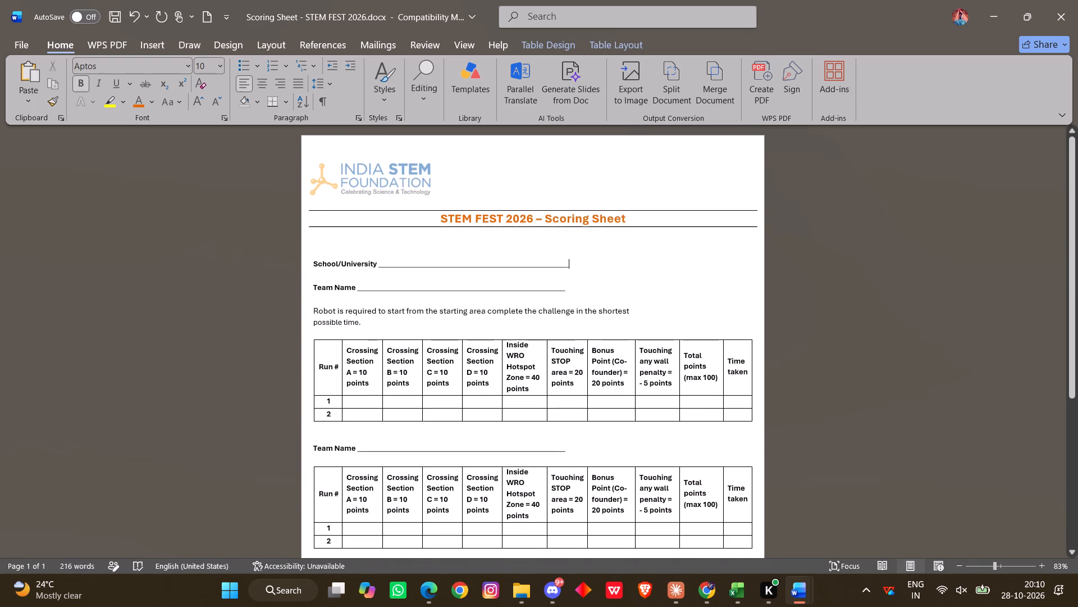
pyautogui.moveTo(576, 265); pyautogui.dragTo(385, 256)
pyautogui.press('BackSpace')
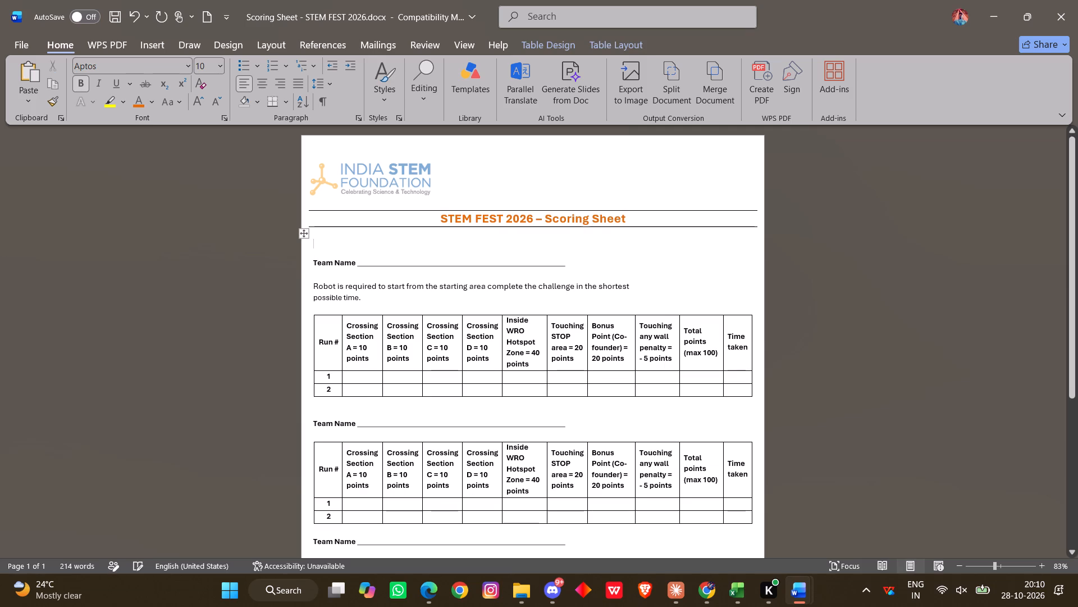
pyautogui.press('BackSpace')
pyautogui.press('Delete')
# Cut the two-line "Robot is required to start" instruction above the first table and remove the spare blank space left there.
pyautogui.moveTo(367, 300); pyautogui.dragTo(309, 282)
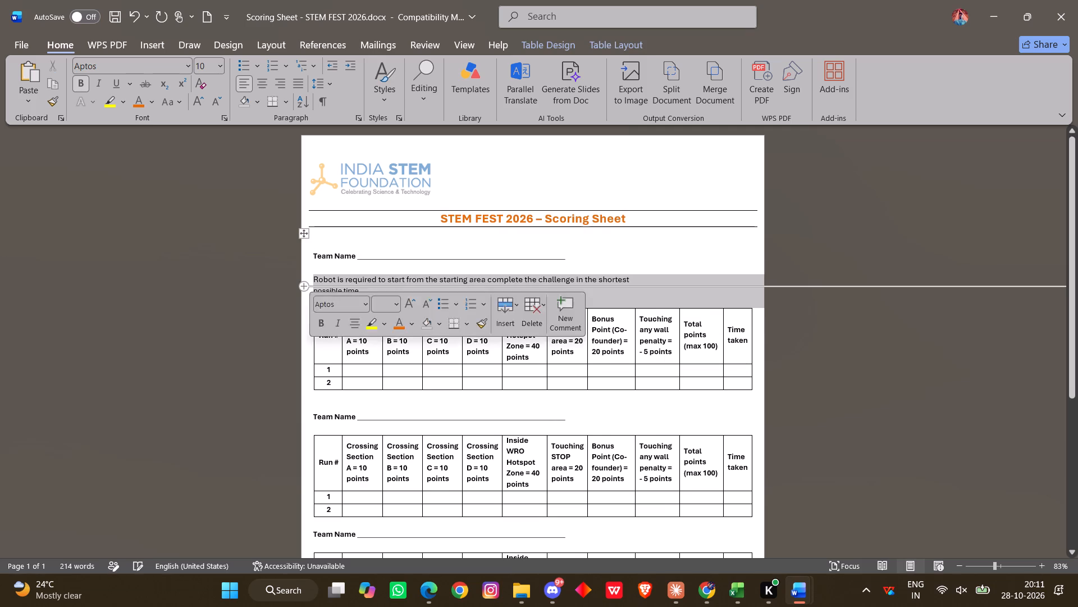
pyautogui.hotkey('ctrl', 'x')
pyautogui.click(328, 241)
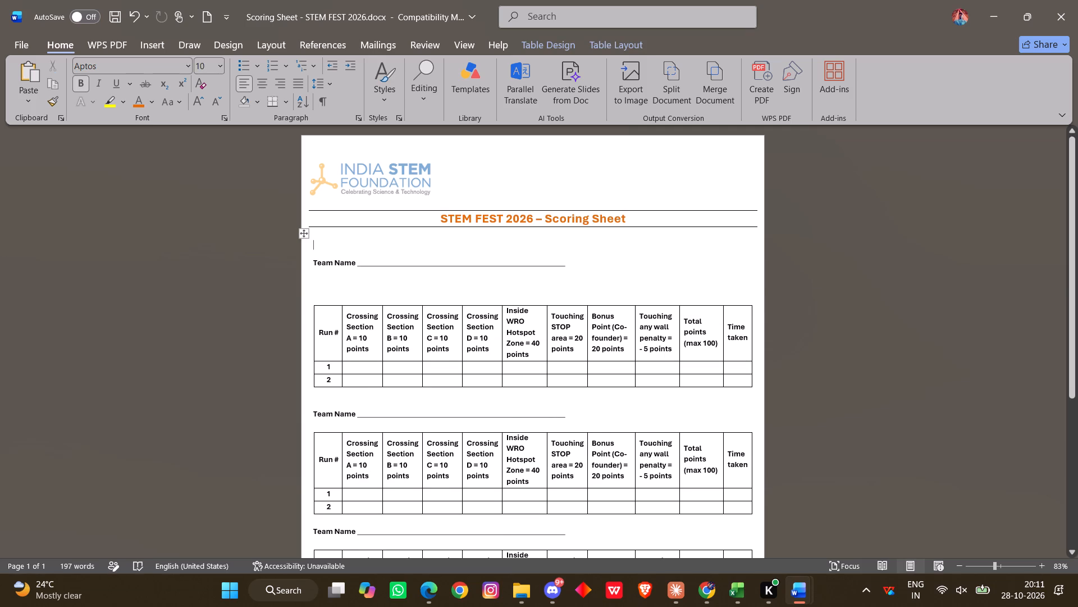
pyautogui.click(319, 291)
pyautogui.press('BackSpace')
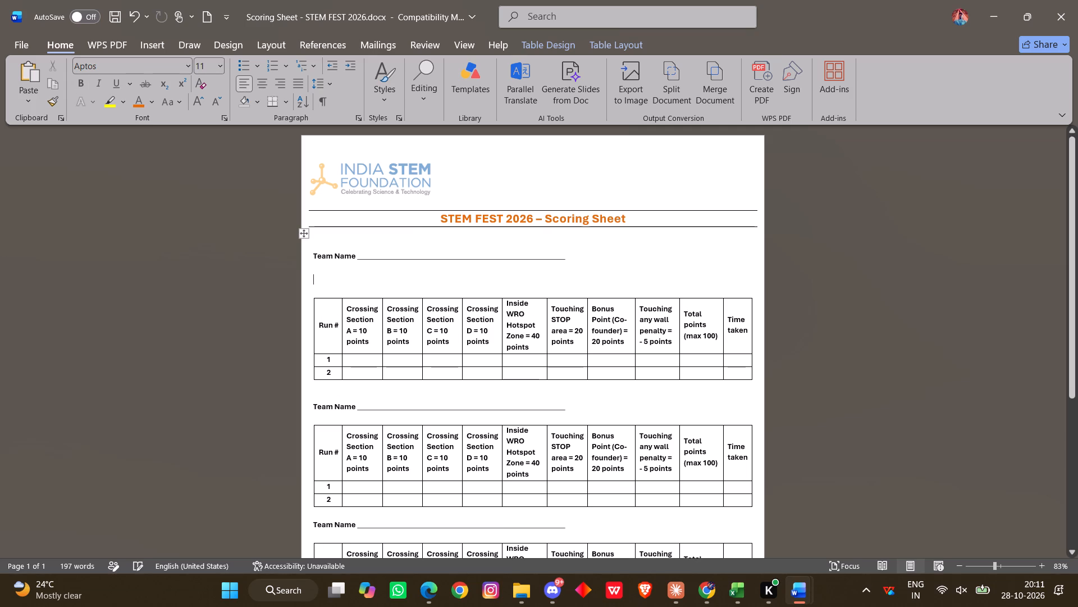
pyautogui.press('BackSpace')
pyautogui.press('Delete')
pyautogui.press('BackSpace')
pyautogui.press('BackSpace')
# Paste the cut robot instruction directly below the heading, over the first Team Name line.
pyautogui.click(318, 233)
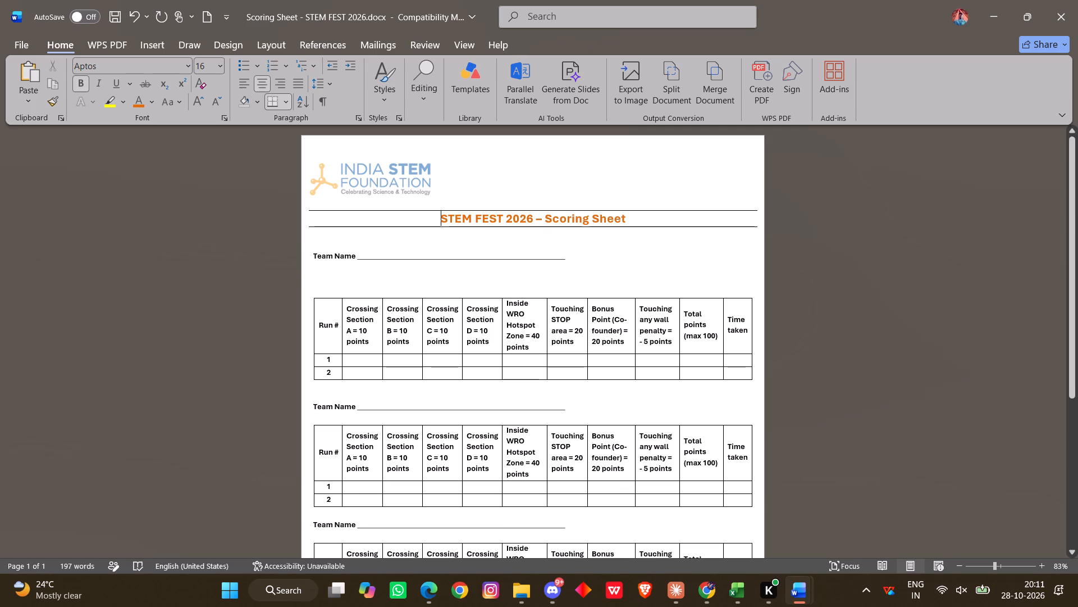
pyautogui.doubleClick(318, 238)
pyautogui.click(314, 252)
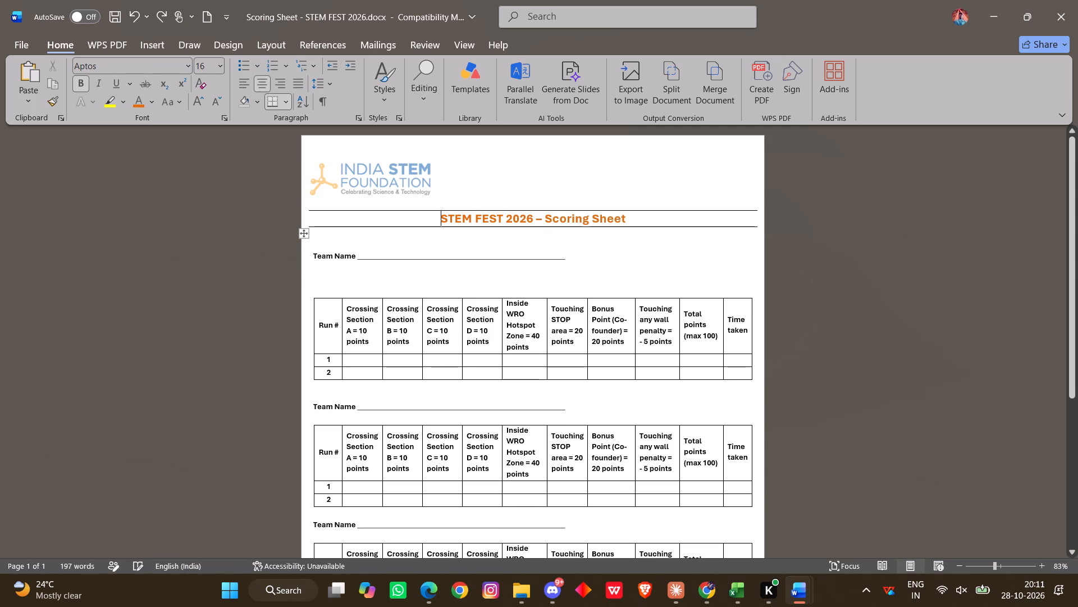
pyautogui.click(311, 259)
pyautogui.doubleClick(312, 256)
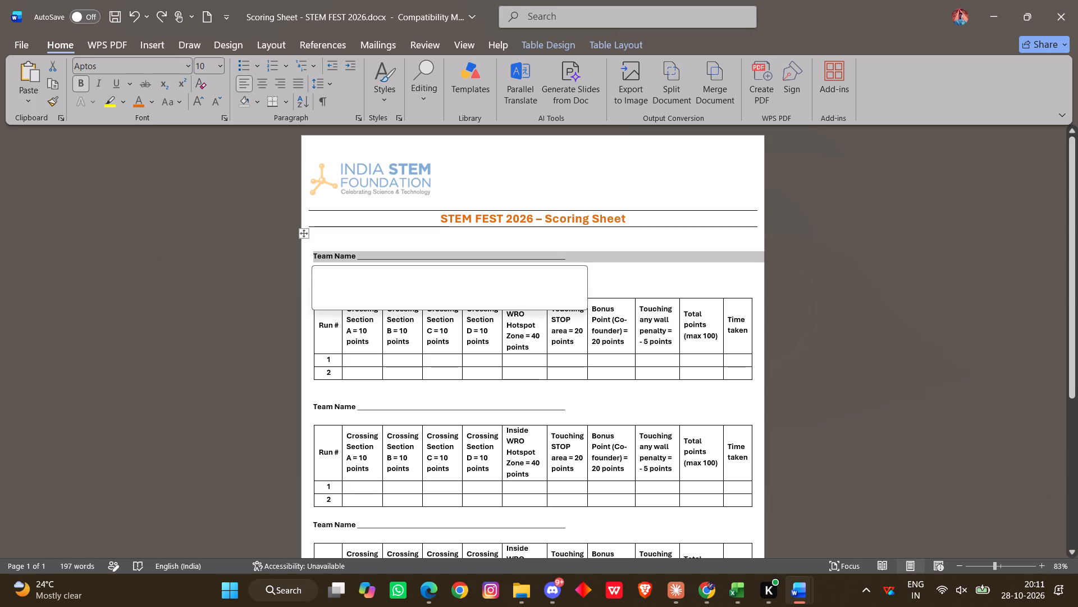
pyautogui.doubleClick(310, 255)
pyautogui.click(334, 243)
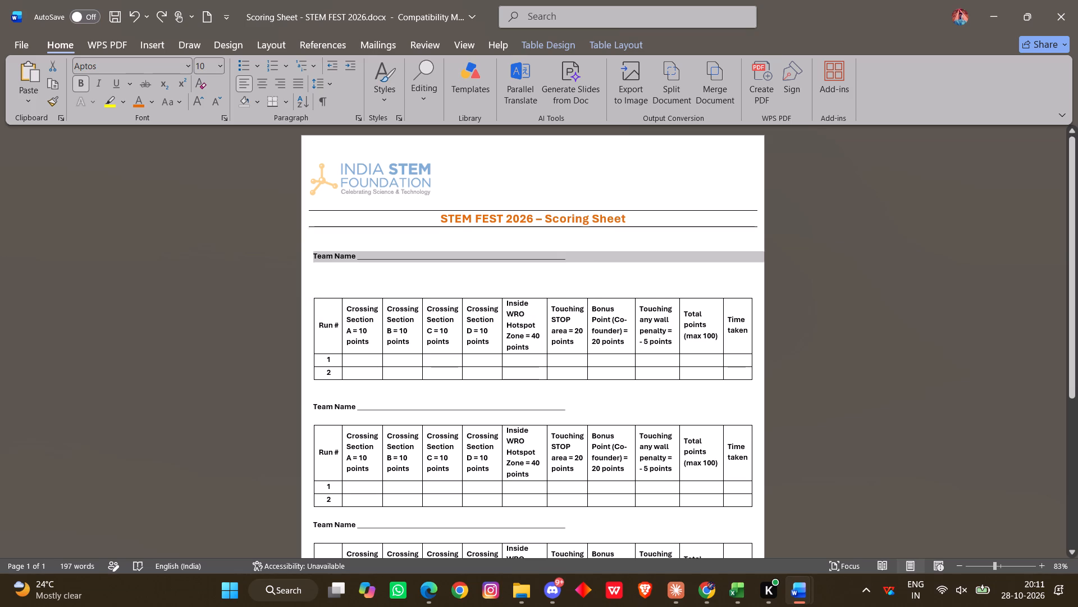
pyautogui.hotkey('ctrl', 'v')
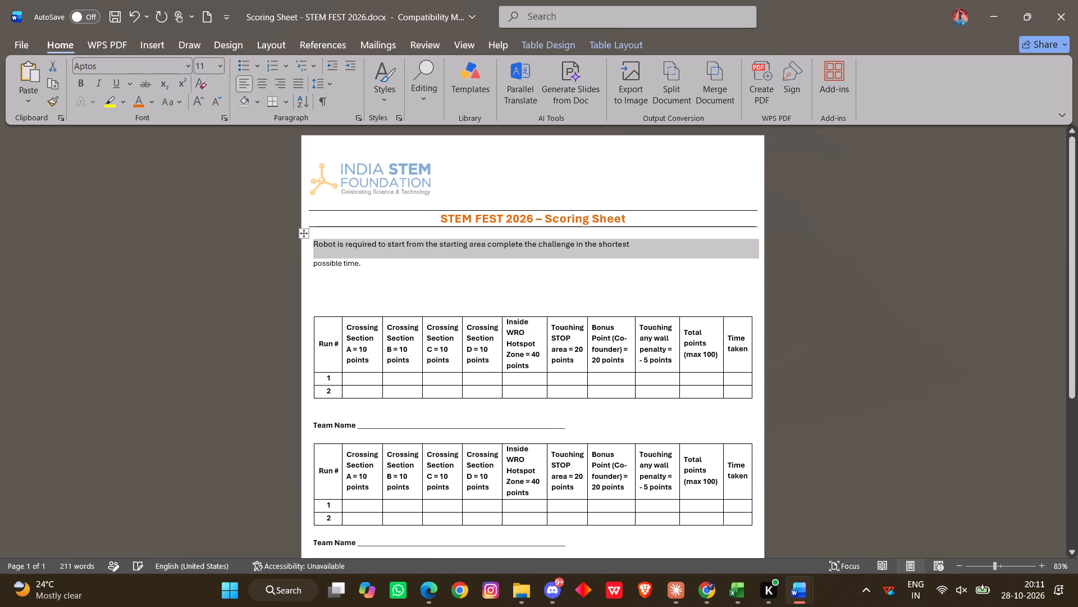
pyautogui.click(377, 283)
# Centre-align both lines of the robot instruction below the heading.
pyautogui.tripleClick(454, 242)
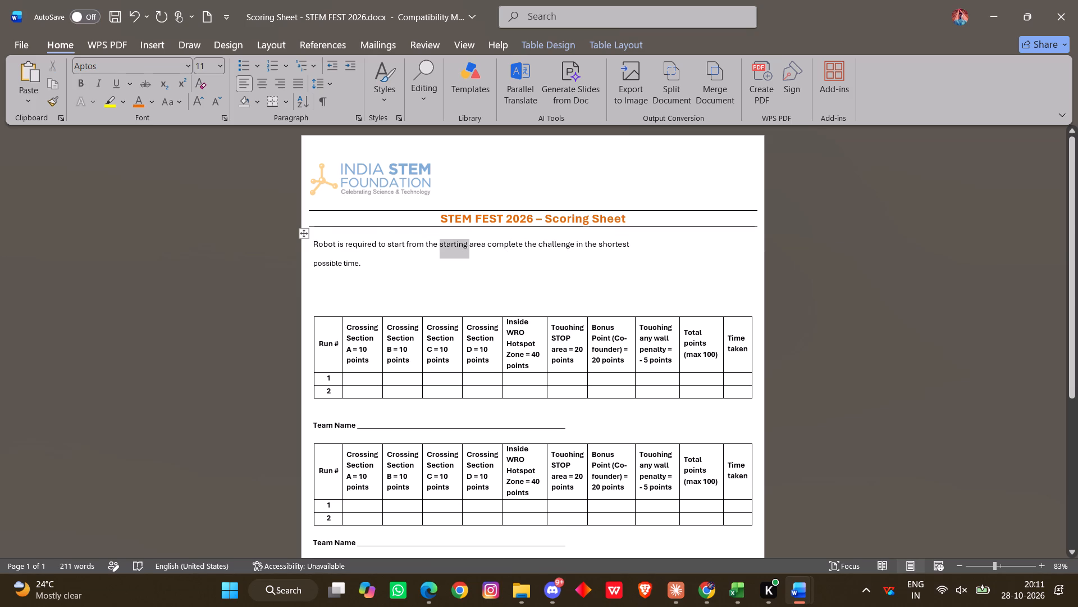
pyautogui.click(268, 80)
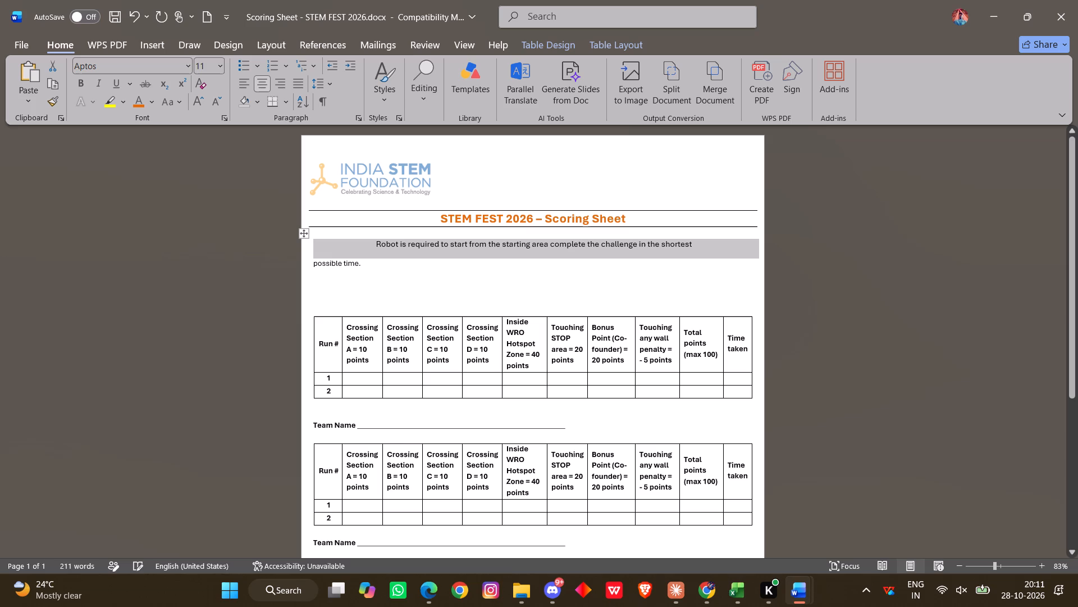
pyautogui.click(631, 315)
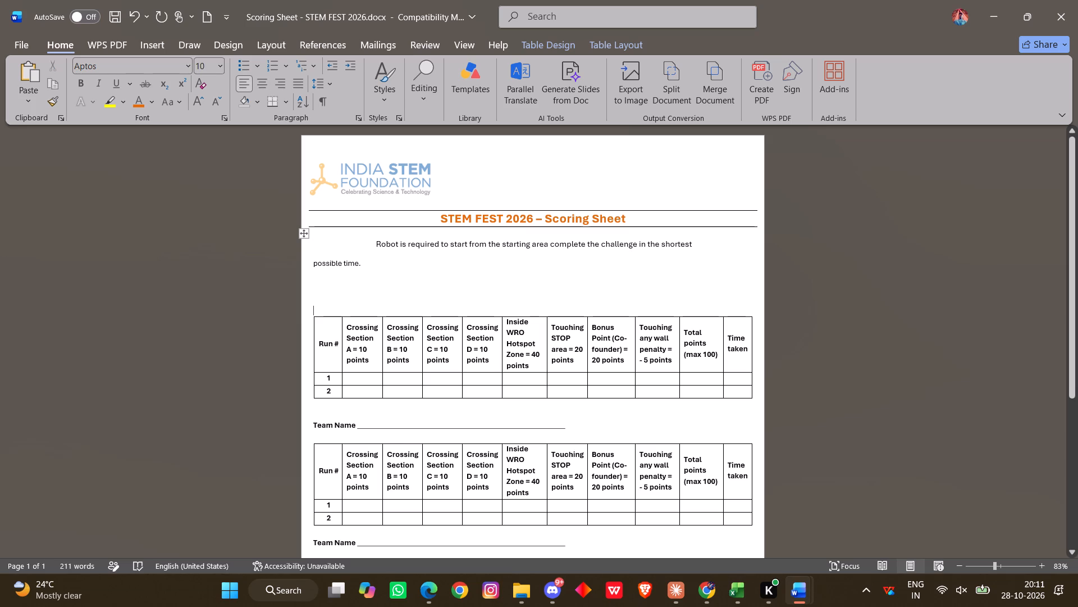
pyautogui.moveTo(372, 264); pyautogui.dragTo(366, 238)
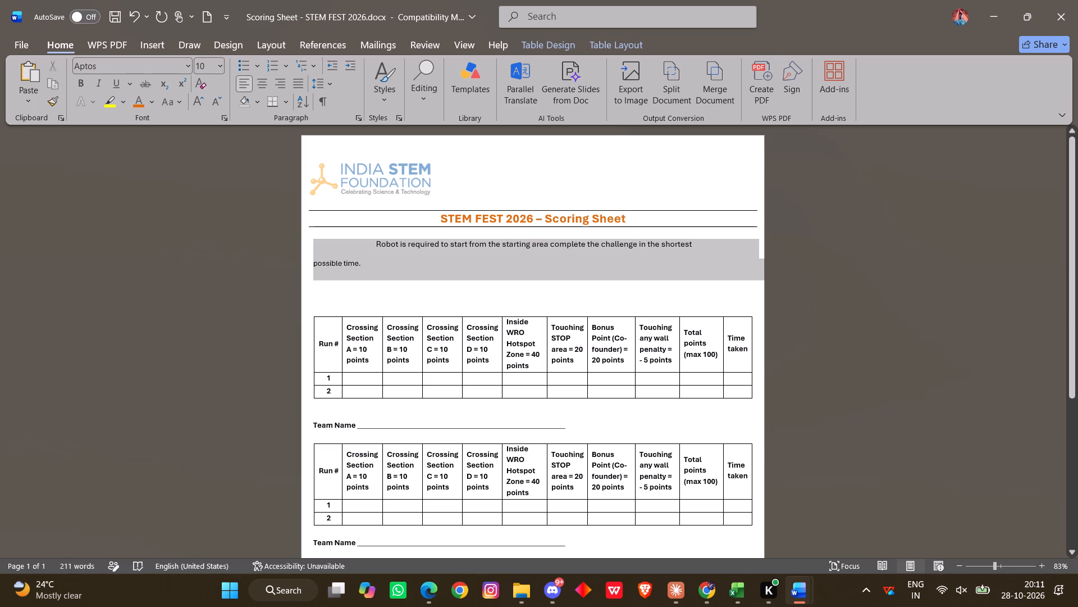
pyautogui.moveTo(366, 238); pyautogui.dragTo(365, 238)
pyautogui.click(259, 88)
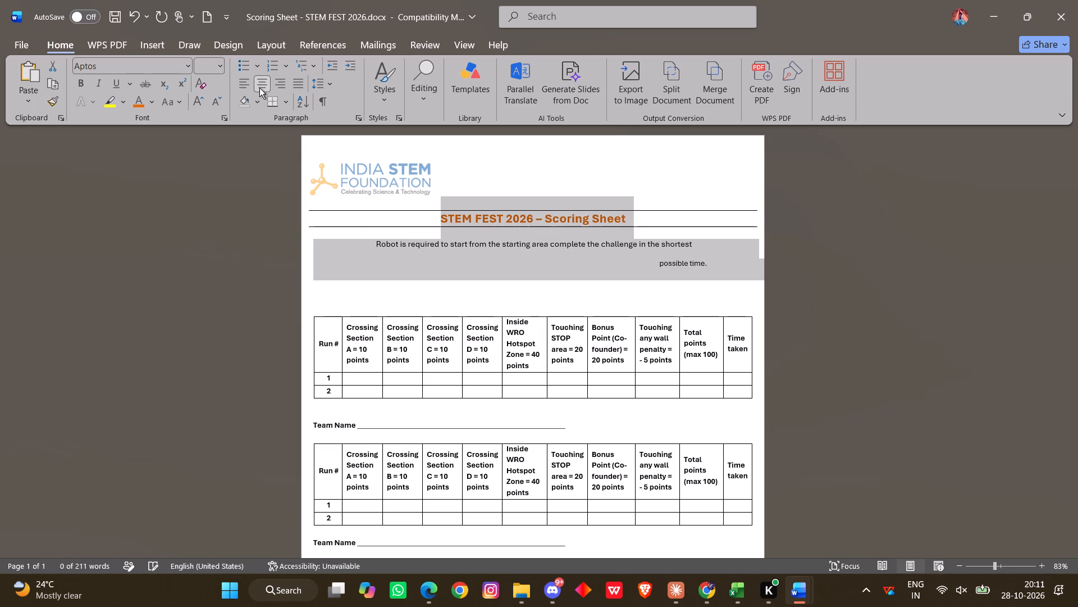
# Undo the centre-alignment and the pasting of the robot instruction below the heading.
pyautogui.click(259, 88)
pyautogui.click(418, 375)
pyautogui.hotkey('ctrl', 'z')
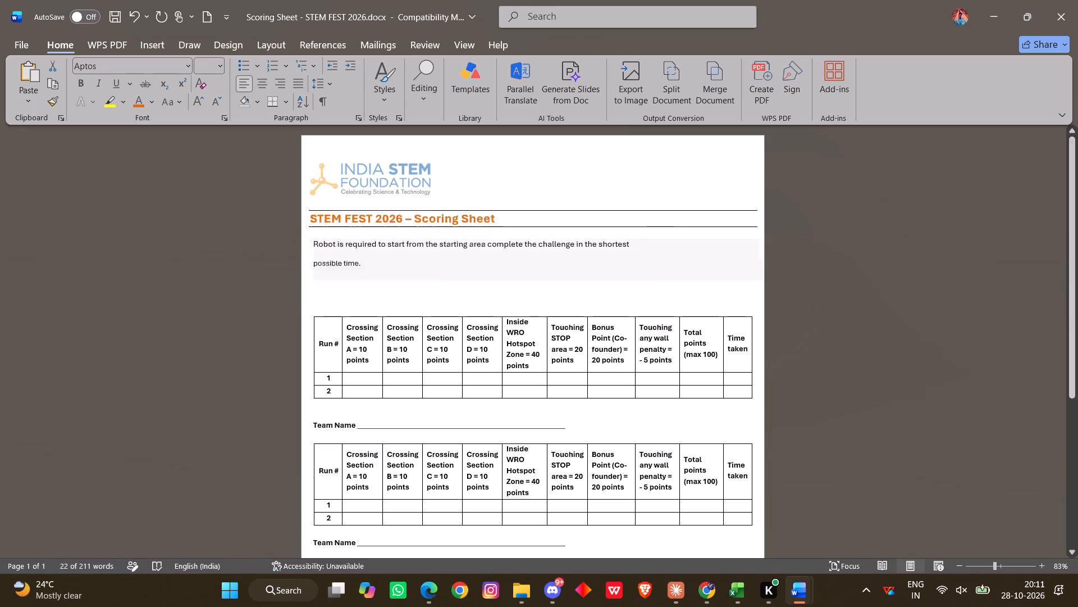
pyautogui.hotkey('ctrl', 'z')
pyautogui.hotkey('ctrl', 'z')
pyautogui.hotkey('ctrl', 'z')
pyautogui.hotkey('ctrl', 'z')
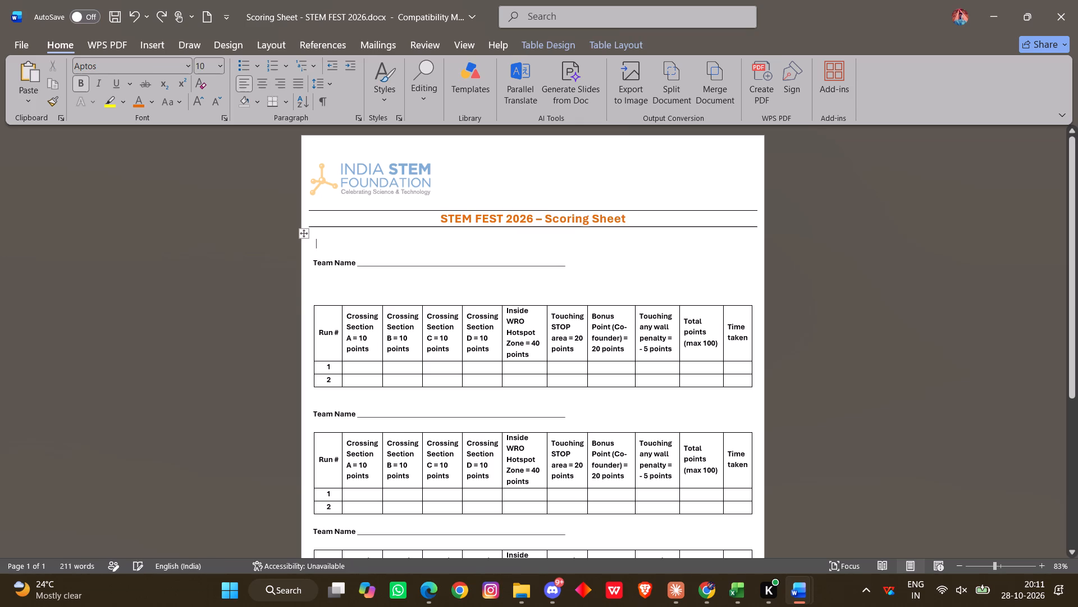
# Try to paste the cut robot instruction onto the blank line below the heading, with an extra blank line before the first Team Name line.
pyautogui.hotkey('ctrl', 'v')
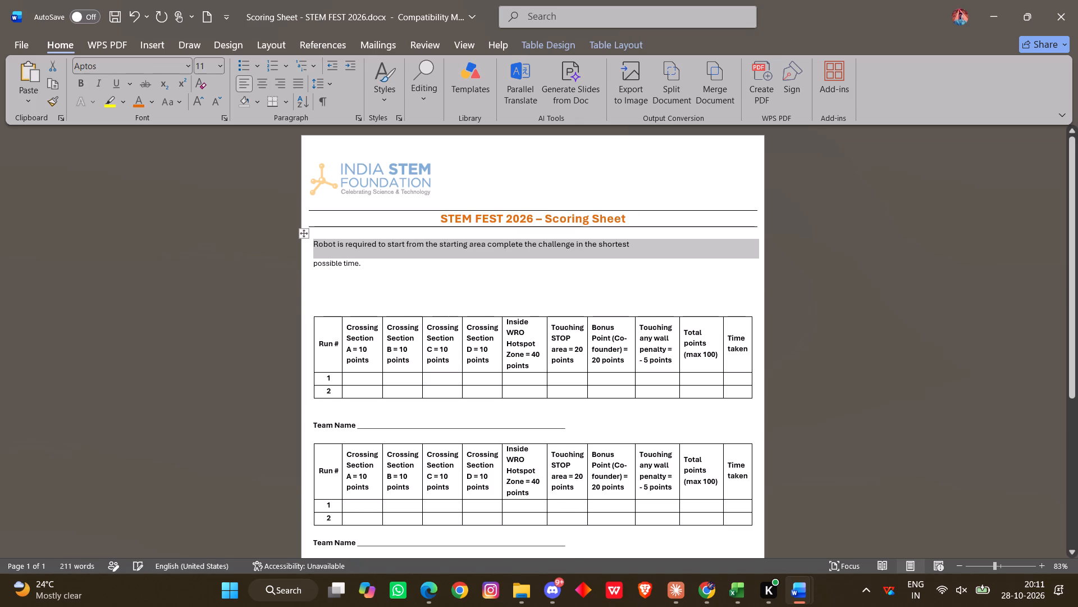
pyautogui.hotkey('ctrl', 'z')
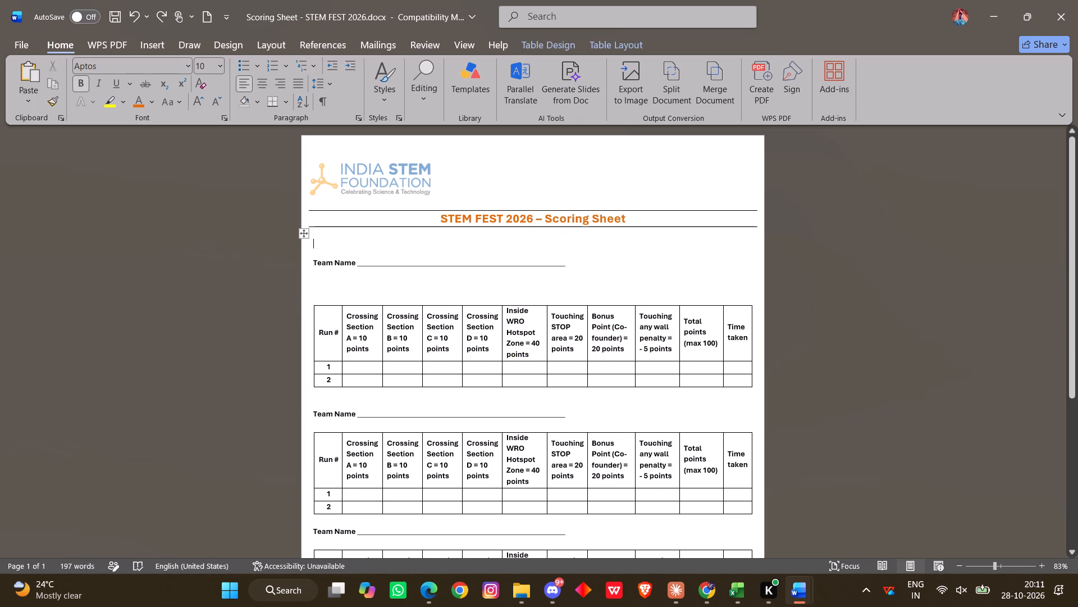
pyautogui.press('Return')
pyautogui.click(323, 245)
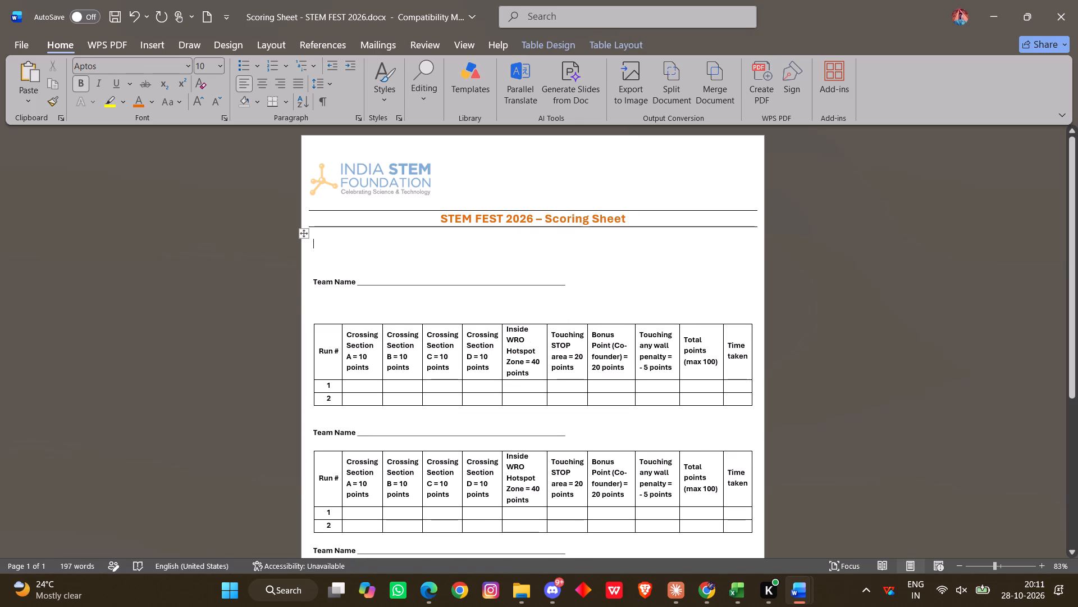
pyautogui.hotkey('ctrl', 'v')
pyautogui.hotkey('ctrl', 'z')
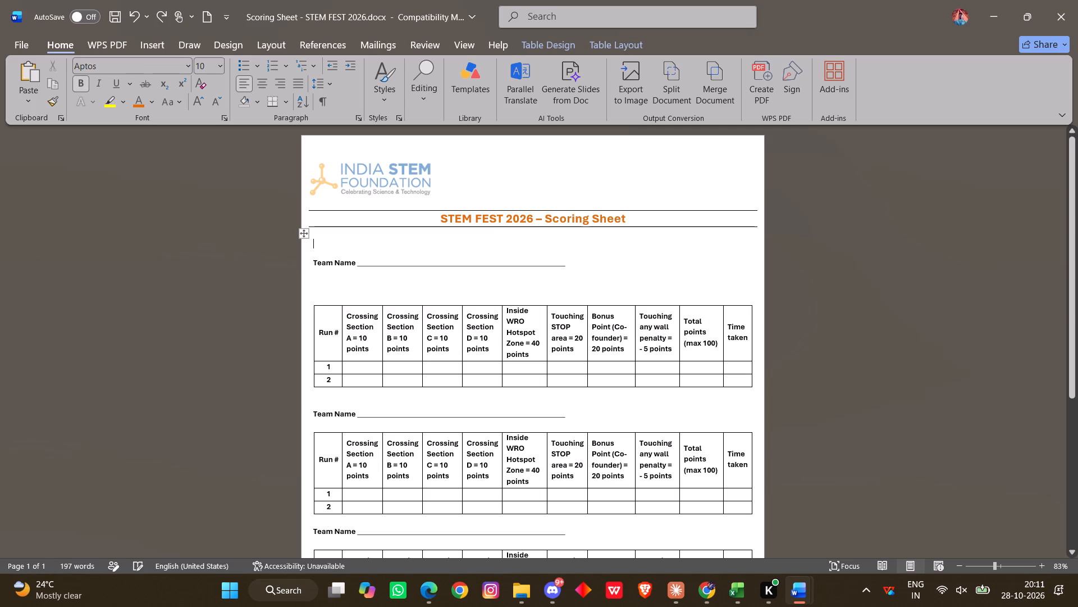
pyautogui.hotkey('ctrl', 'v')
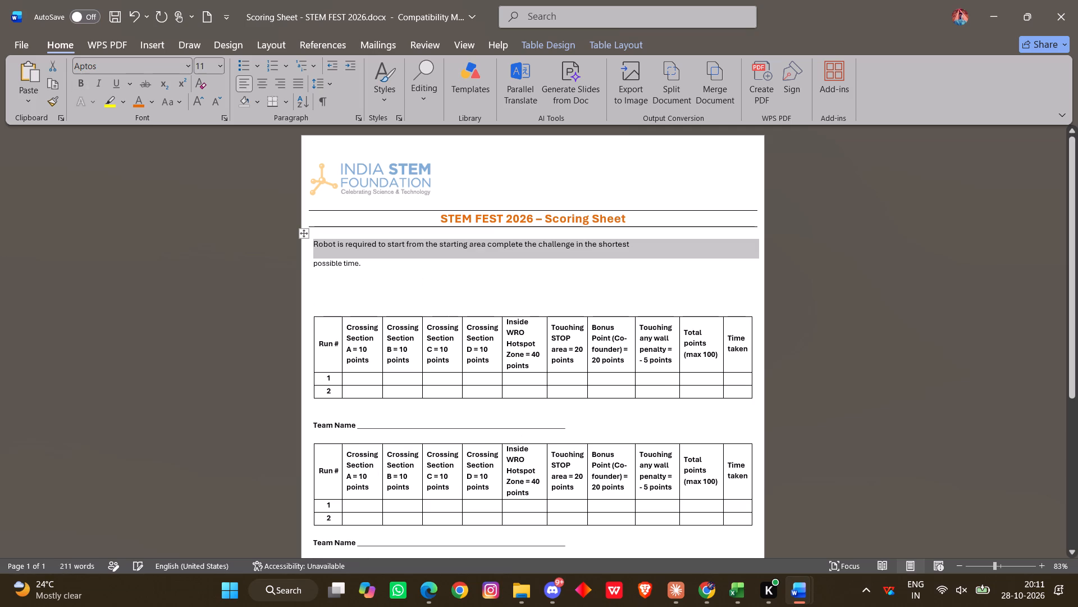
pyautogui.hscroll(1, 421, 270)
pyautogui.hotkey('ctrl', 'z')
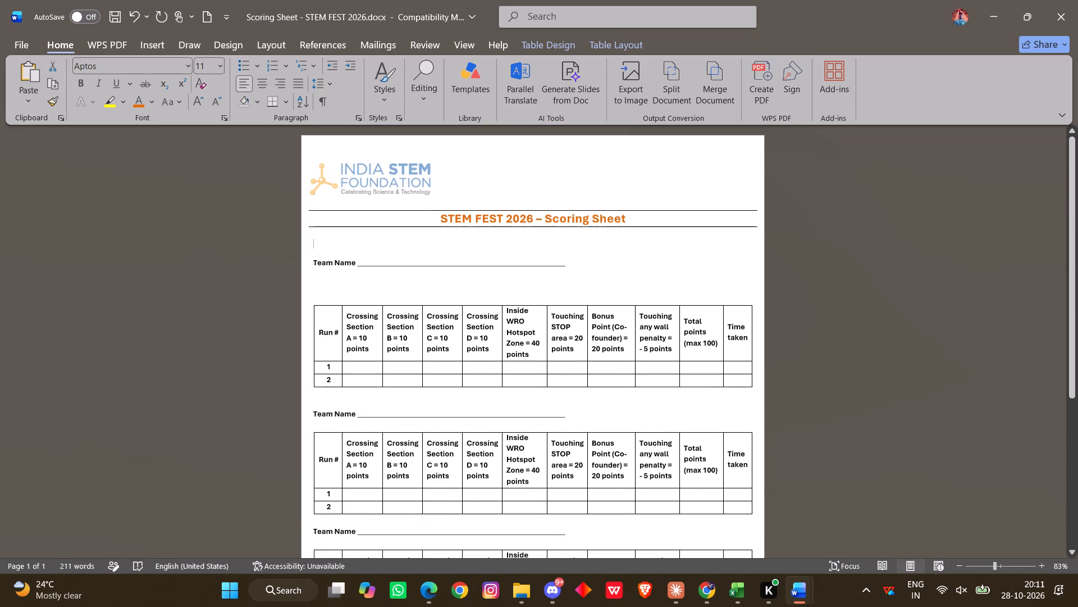
# Undo the cutting of the two-line robot instruction above the first table.
pyautogui.scroll(1, 421, 270)
pyautogui.hotkey('ctrl', 'z')
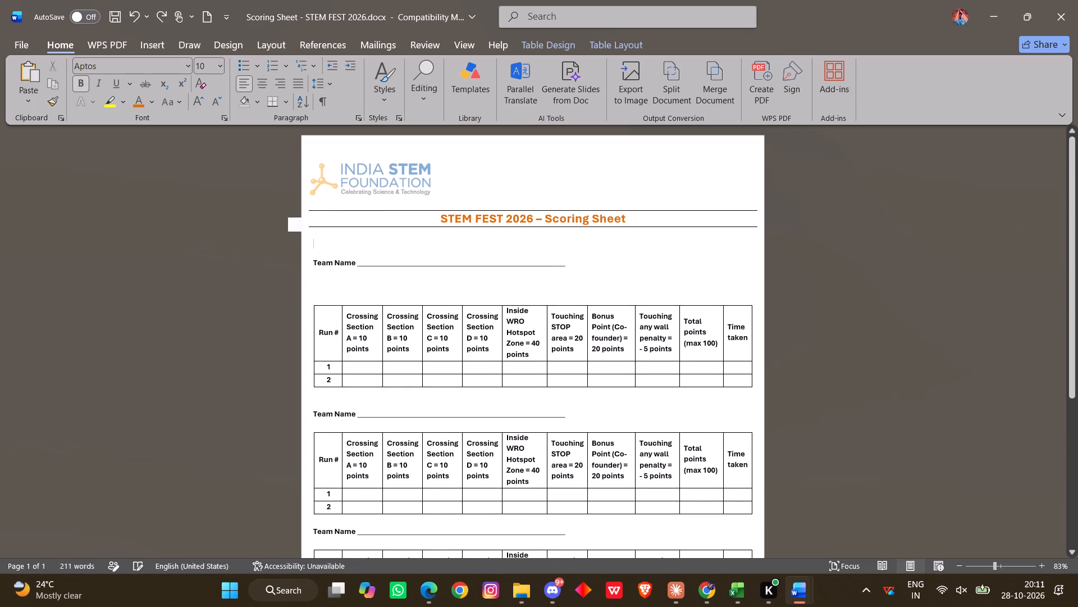
pyautogui.hotkey('ctrl', 'z')
pyautogui.hotkey('ctrl', 'z')
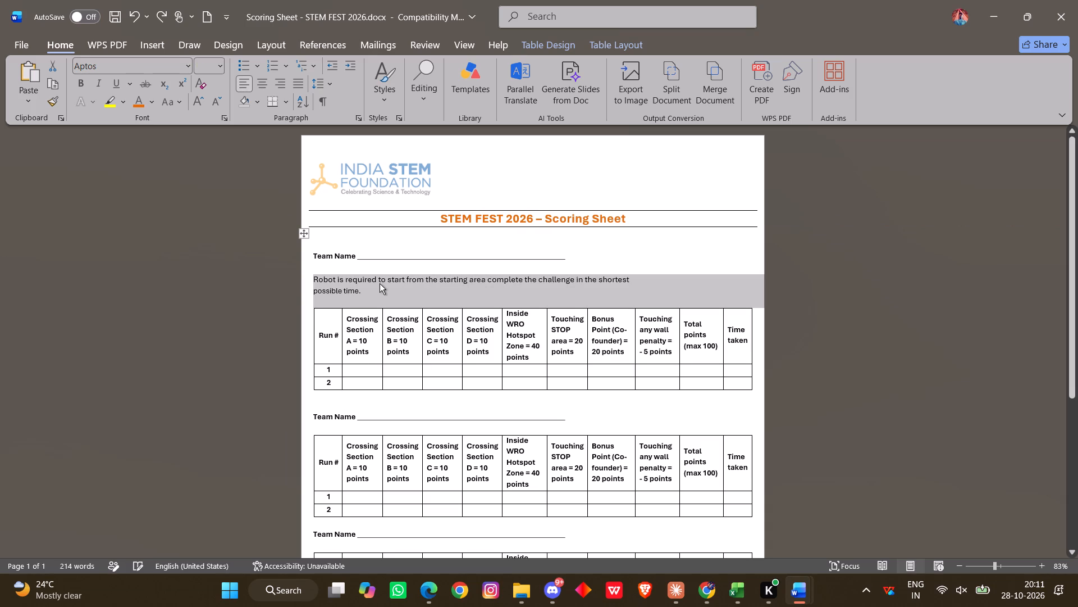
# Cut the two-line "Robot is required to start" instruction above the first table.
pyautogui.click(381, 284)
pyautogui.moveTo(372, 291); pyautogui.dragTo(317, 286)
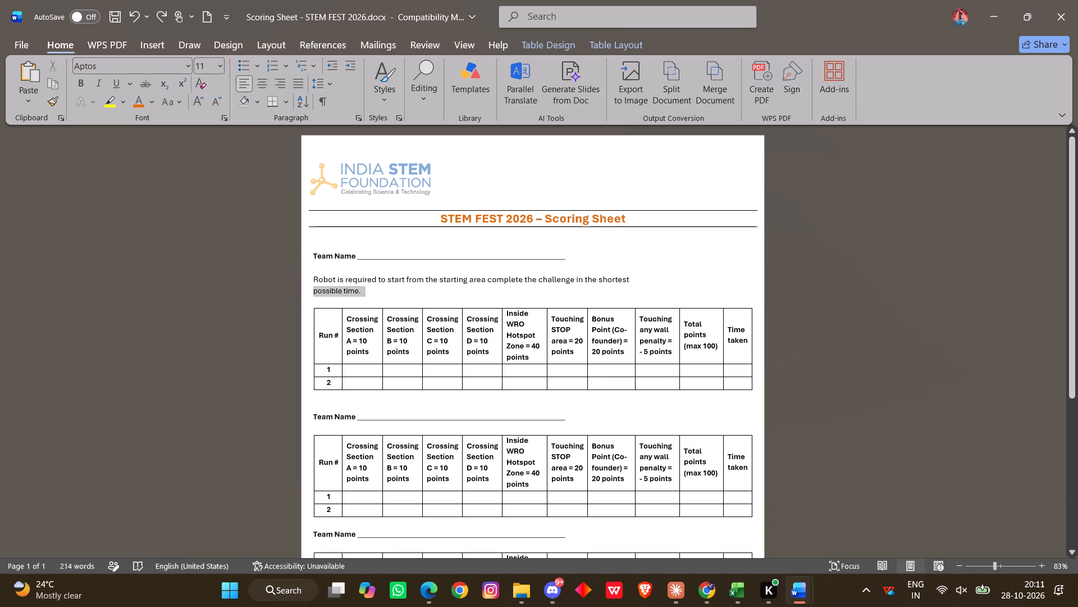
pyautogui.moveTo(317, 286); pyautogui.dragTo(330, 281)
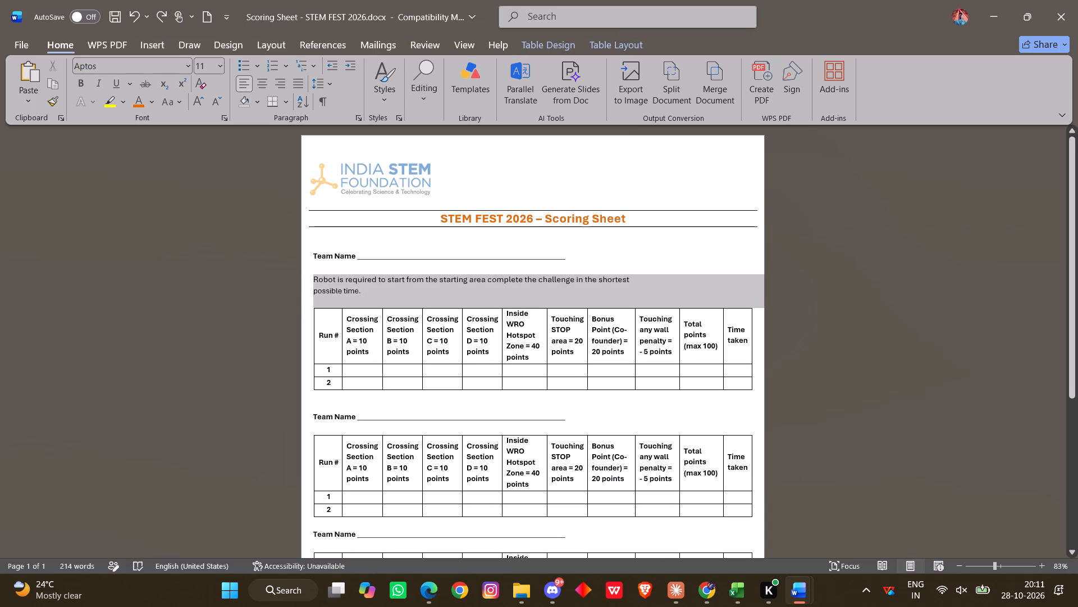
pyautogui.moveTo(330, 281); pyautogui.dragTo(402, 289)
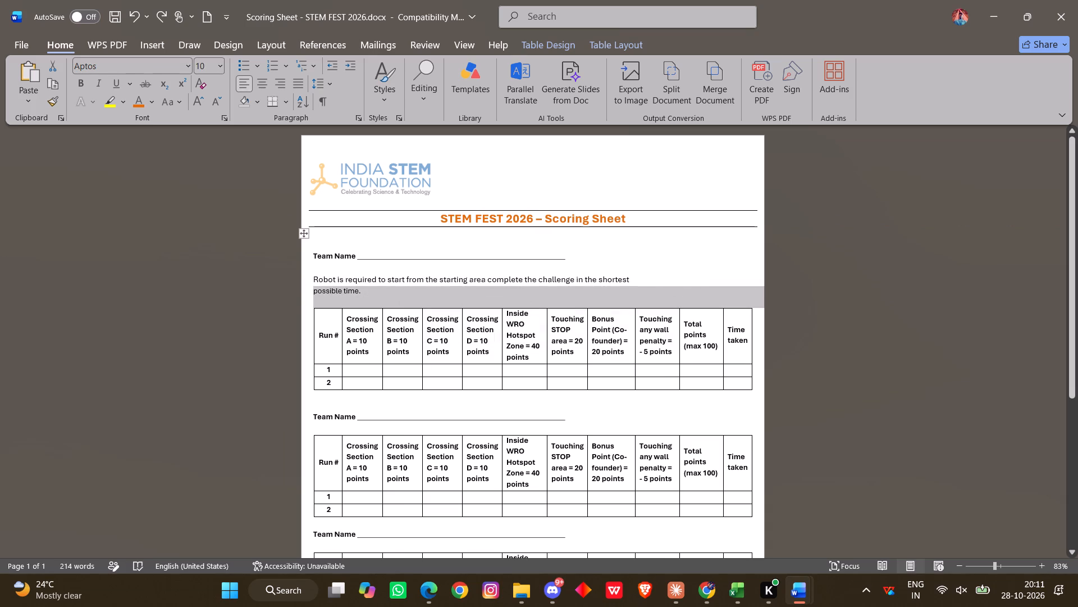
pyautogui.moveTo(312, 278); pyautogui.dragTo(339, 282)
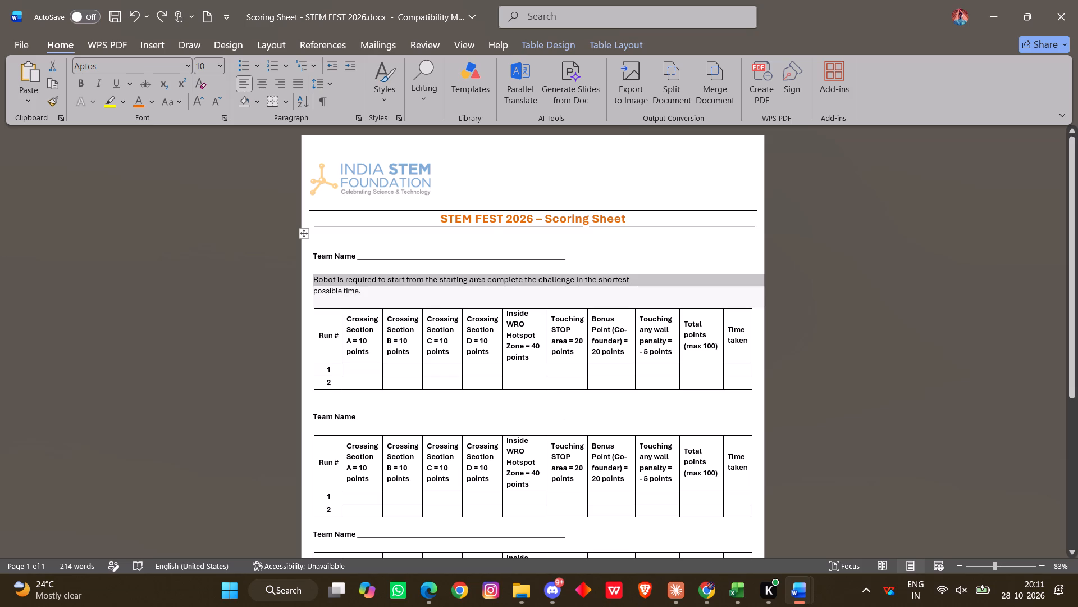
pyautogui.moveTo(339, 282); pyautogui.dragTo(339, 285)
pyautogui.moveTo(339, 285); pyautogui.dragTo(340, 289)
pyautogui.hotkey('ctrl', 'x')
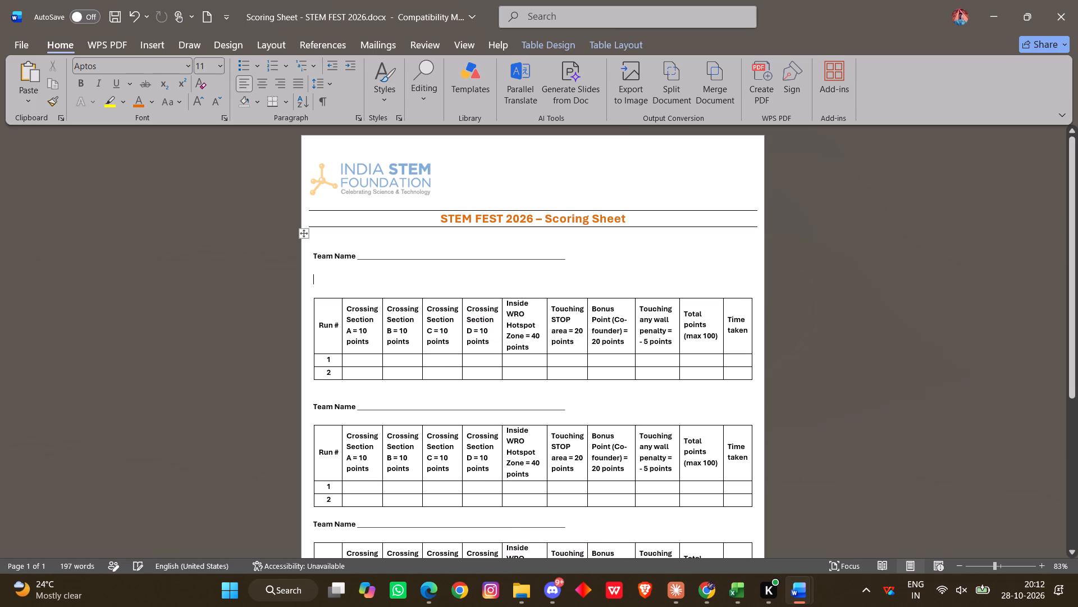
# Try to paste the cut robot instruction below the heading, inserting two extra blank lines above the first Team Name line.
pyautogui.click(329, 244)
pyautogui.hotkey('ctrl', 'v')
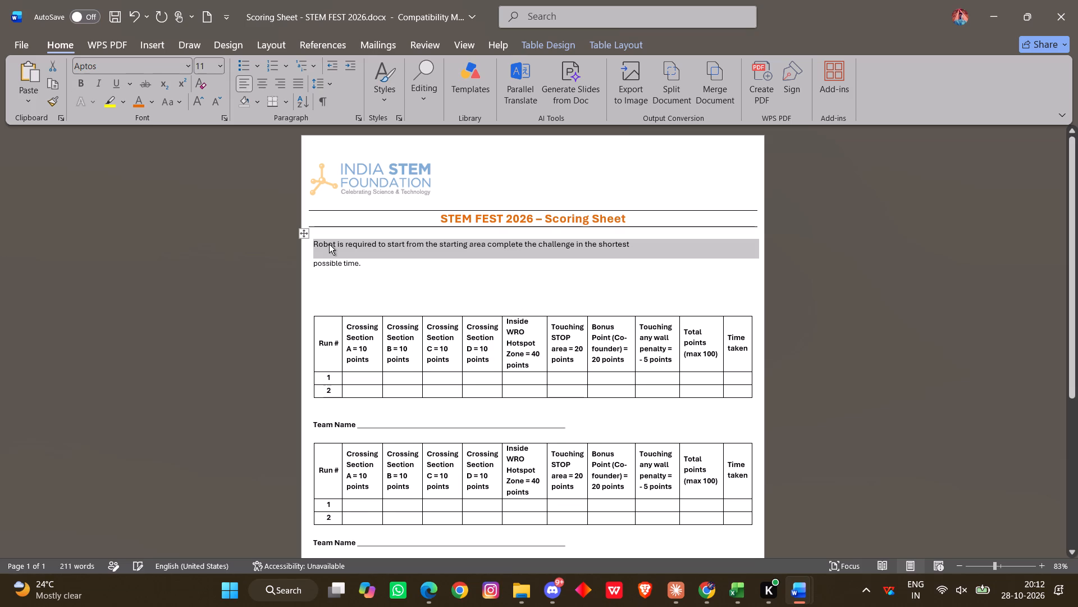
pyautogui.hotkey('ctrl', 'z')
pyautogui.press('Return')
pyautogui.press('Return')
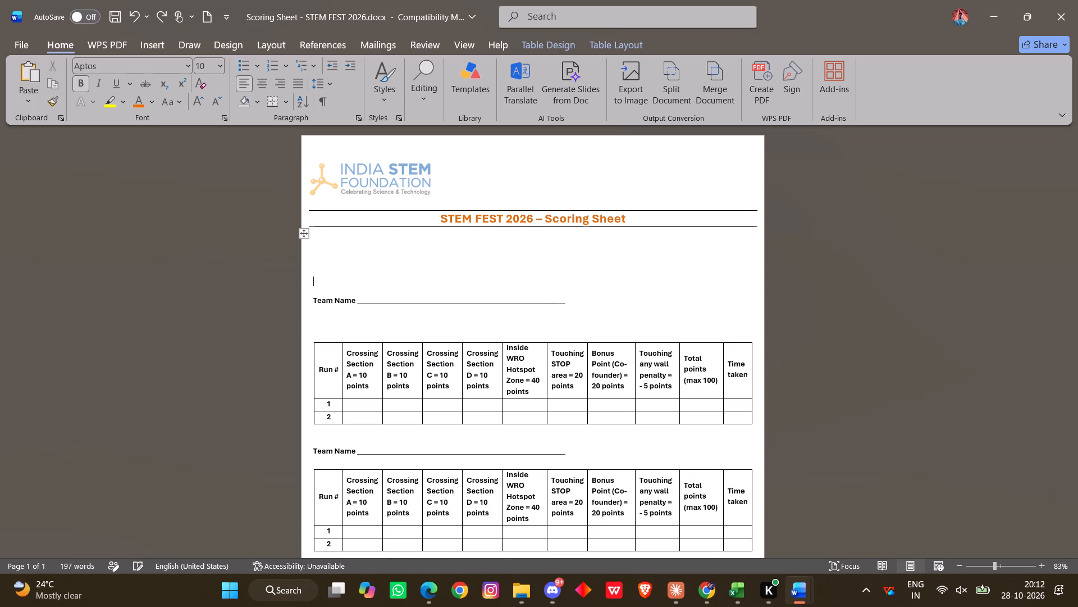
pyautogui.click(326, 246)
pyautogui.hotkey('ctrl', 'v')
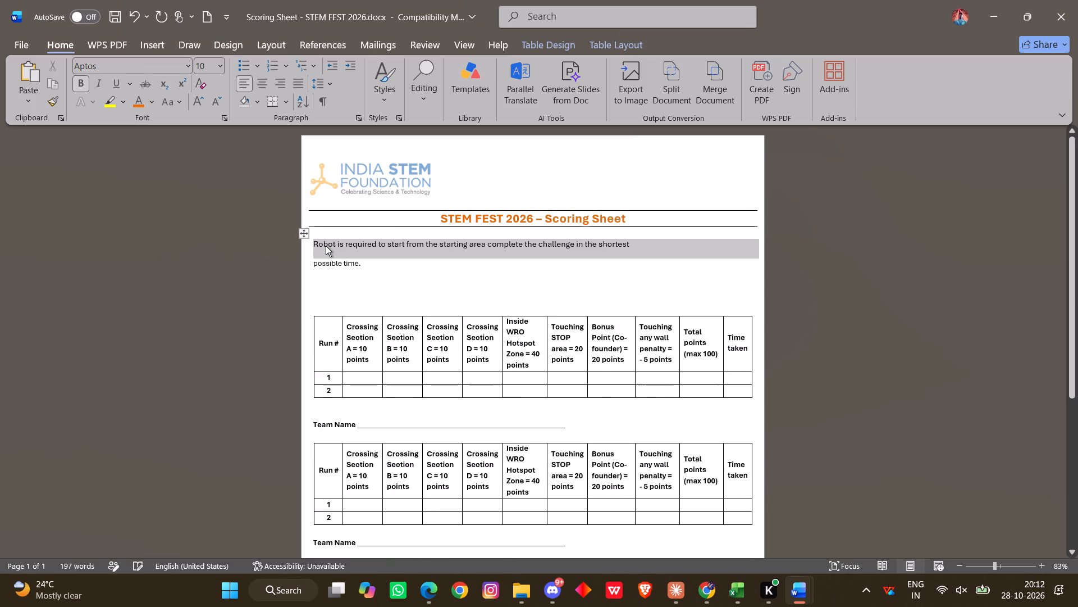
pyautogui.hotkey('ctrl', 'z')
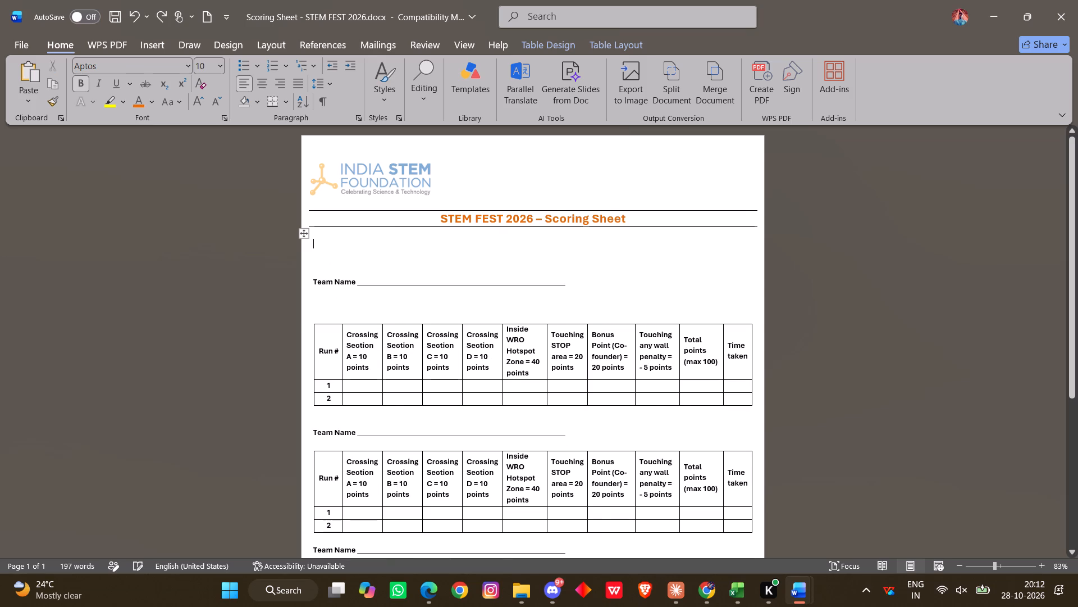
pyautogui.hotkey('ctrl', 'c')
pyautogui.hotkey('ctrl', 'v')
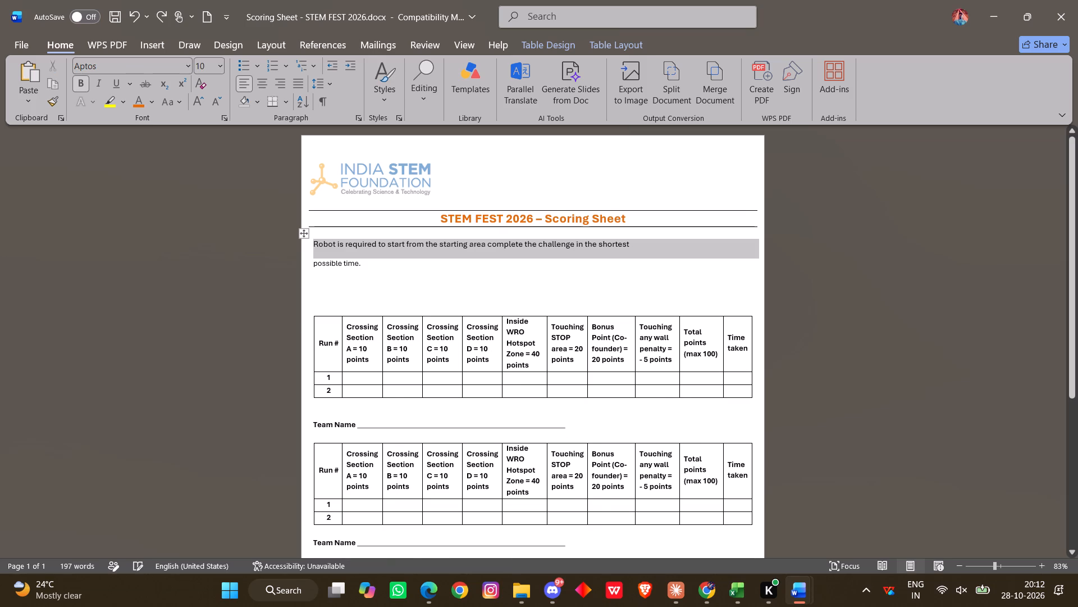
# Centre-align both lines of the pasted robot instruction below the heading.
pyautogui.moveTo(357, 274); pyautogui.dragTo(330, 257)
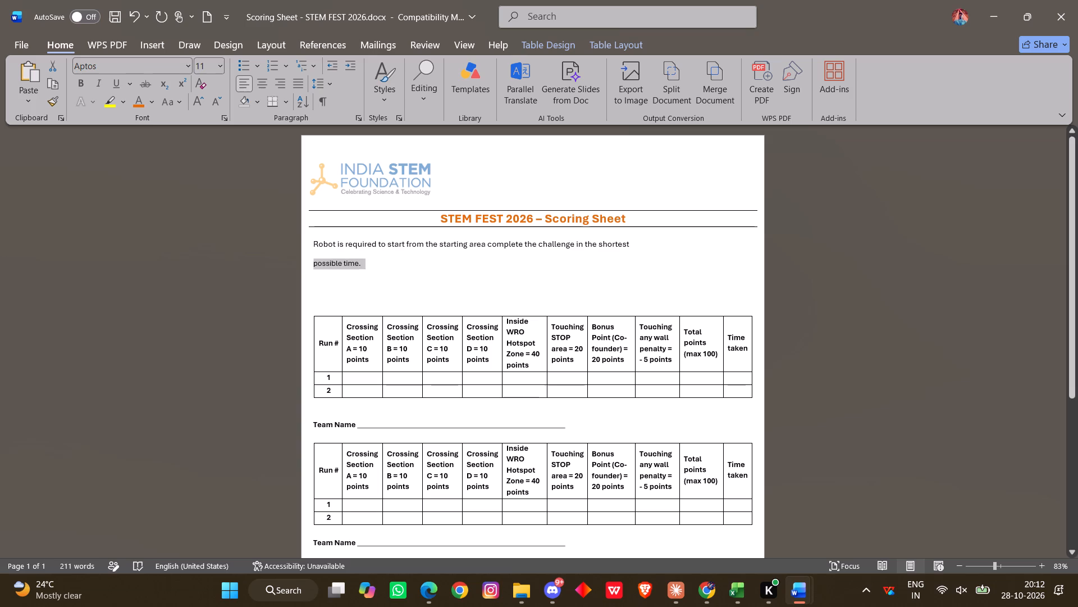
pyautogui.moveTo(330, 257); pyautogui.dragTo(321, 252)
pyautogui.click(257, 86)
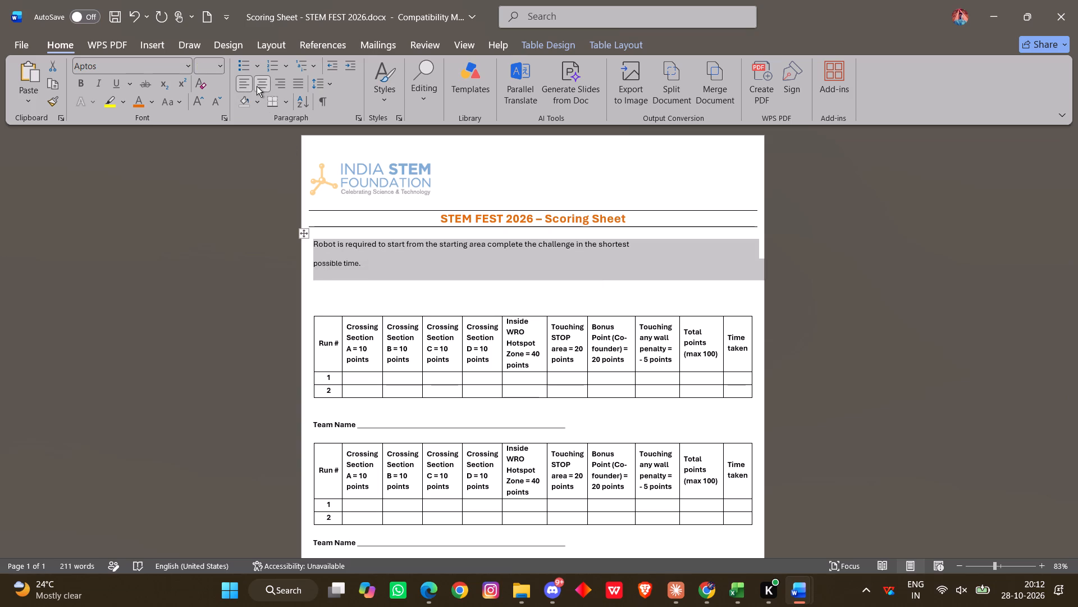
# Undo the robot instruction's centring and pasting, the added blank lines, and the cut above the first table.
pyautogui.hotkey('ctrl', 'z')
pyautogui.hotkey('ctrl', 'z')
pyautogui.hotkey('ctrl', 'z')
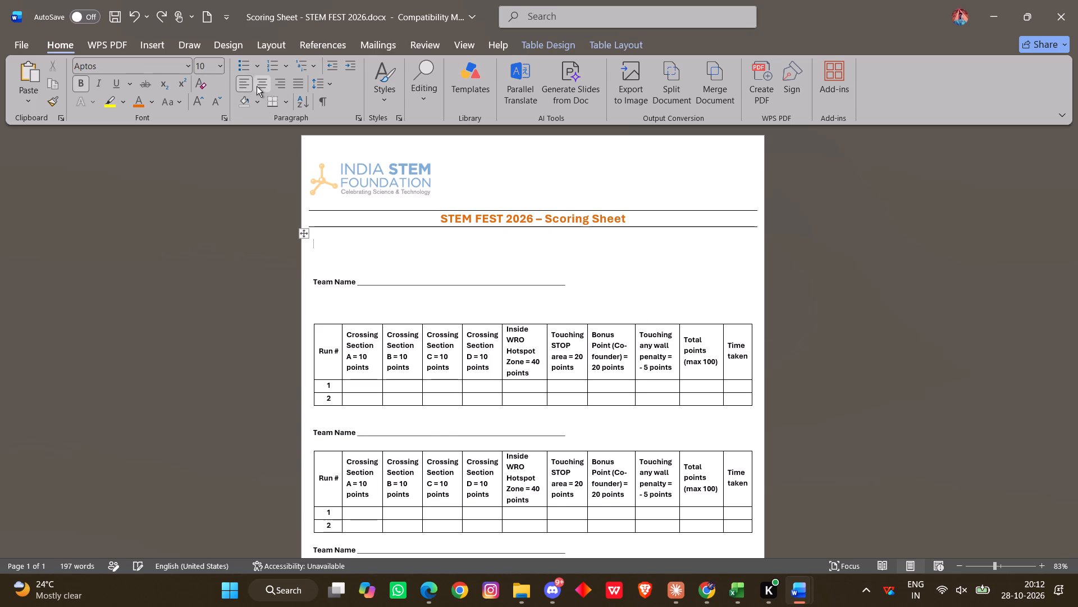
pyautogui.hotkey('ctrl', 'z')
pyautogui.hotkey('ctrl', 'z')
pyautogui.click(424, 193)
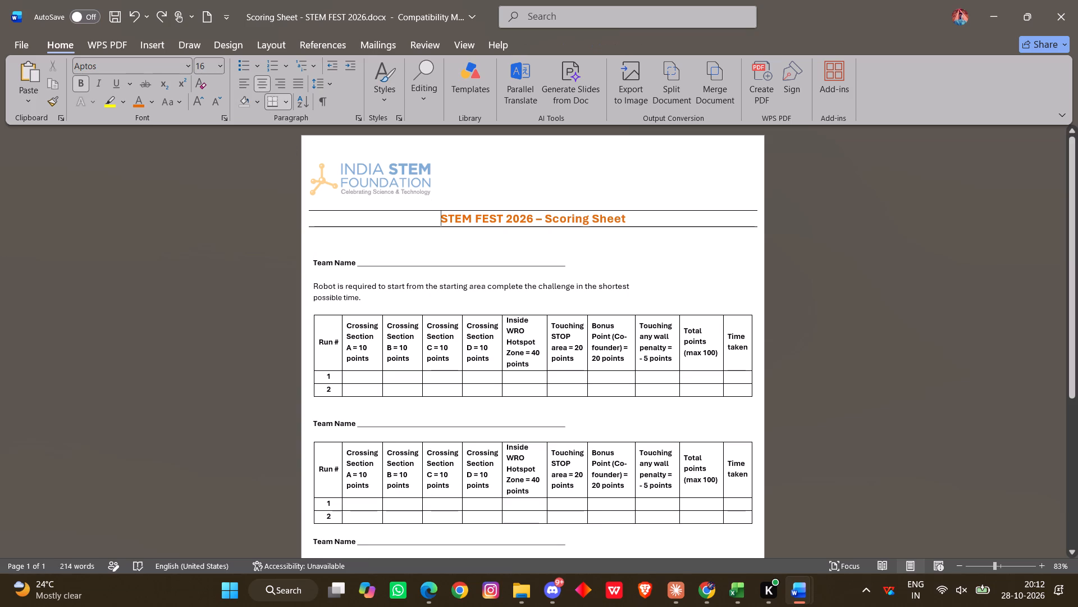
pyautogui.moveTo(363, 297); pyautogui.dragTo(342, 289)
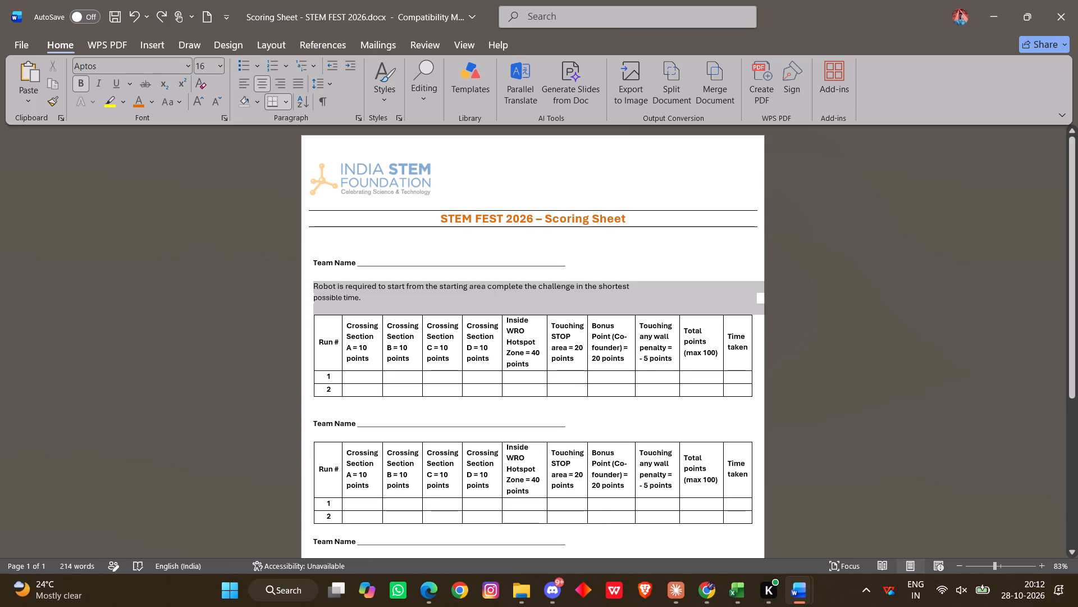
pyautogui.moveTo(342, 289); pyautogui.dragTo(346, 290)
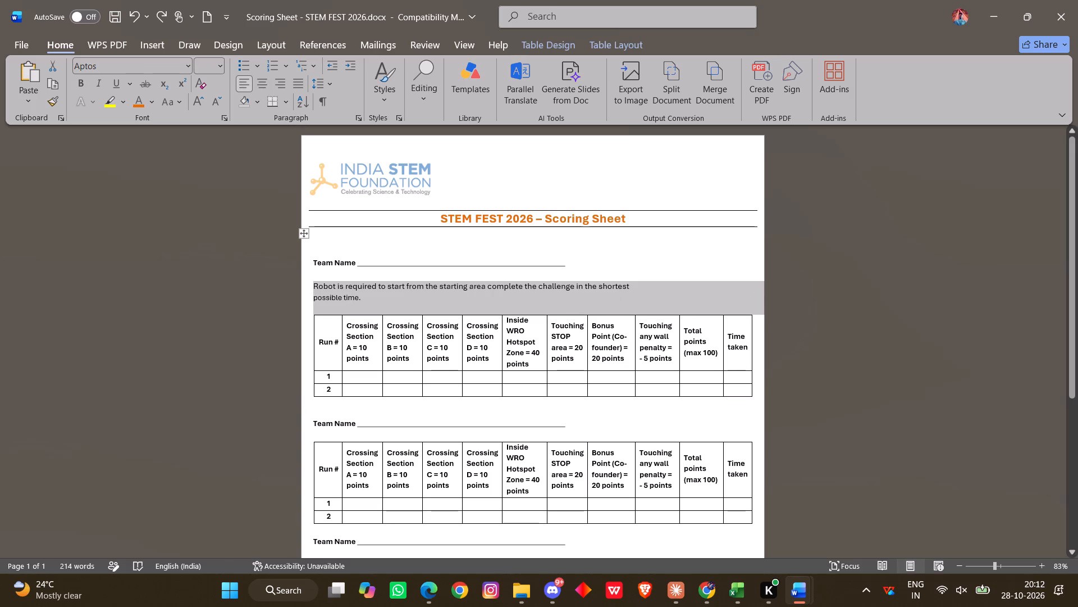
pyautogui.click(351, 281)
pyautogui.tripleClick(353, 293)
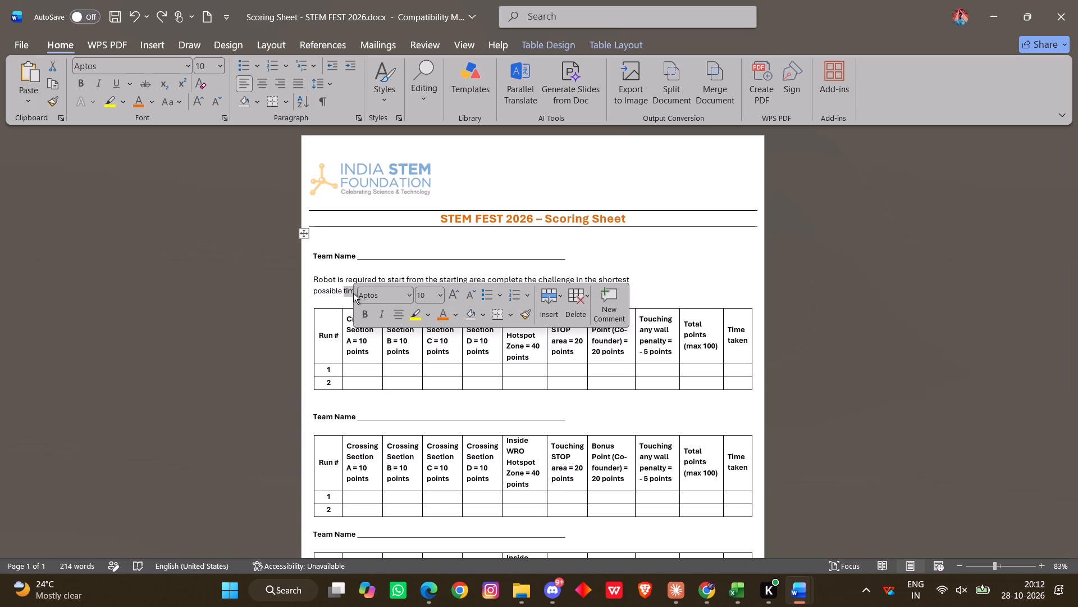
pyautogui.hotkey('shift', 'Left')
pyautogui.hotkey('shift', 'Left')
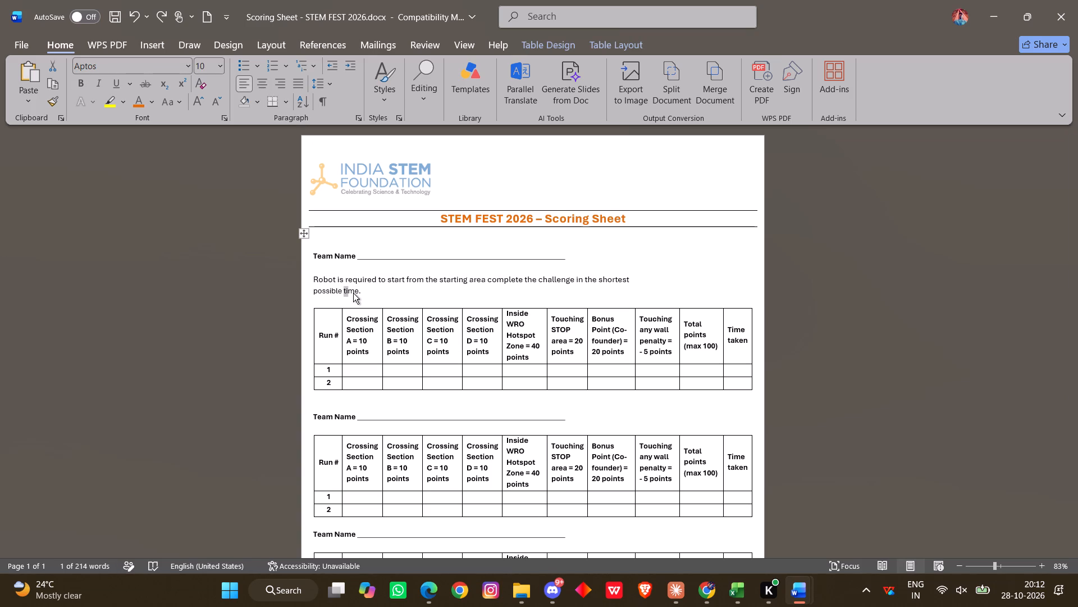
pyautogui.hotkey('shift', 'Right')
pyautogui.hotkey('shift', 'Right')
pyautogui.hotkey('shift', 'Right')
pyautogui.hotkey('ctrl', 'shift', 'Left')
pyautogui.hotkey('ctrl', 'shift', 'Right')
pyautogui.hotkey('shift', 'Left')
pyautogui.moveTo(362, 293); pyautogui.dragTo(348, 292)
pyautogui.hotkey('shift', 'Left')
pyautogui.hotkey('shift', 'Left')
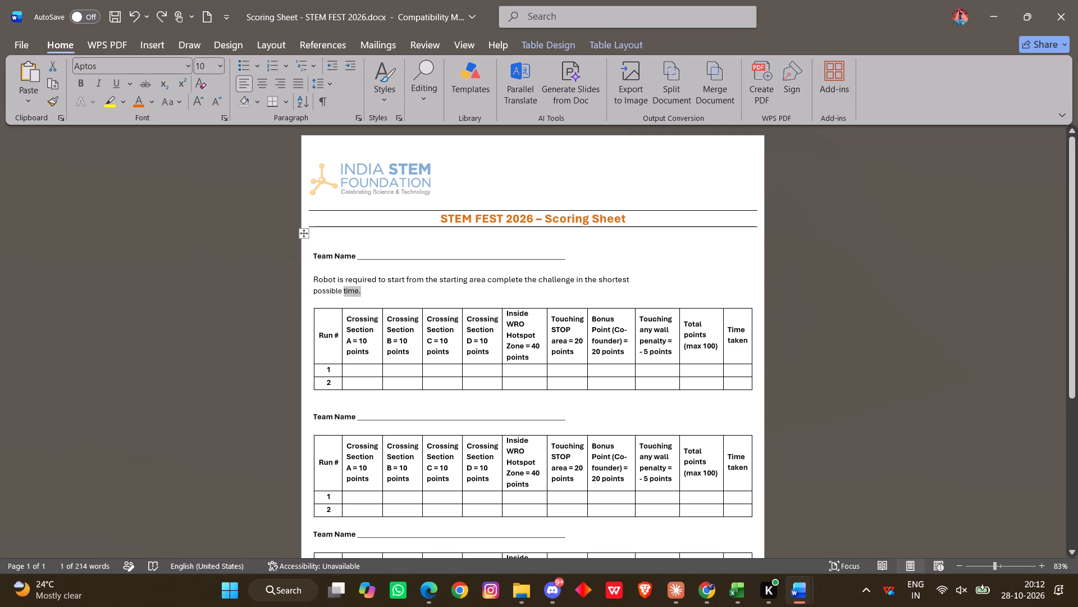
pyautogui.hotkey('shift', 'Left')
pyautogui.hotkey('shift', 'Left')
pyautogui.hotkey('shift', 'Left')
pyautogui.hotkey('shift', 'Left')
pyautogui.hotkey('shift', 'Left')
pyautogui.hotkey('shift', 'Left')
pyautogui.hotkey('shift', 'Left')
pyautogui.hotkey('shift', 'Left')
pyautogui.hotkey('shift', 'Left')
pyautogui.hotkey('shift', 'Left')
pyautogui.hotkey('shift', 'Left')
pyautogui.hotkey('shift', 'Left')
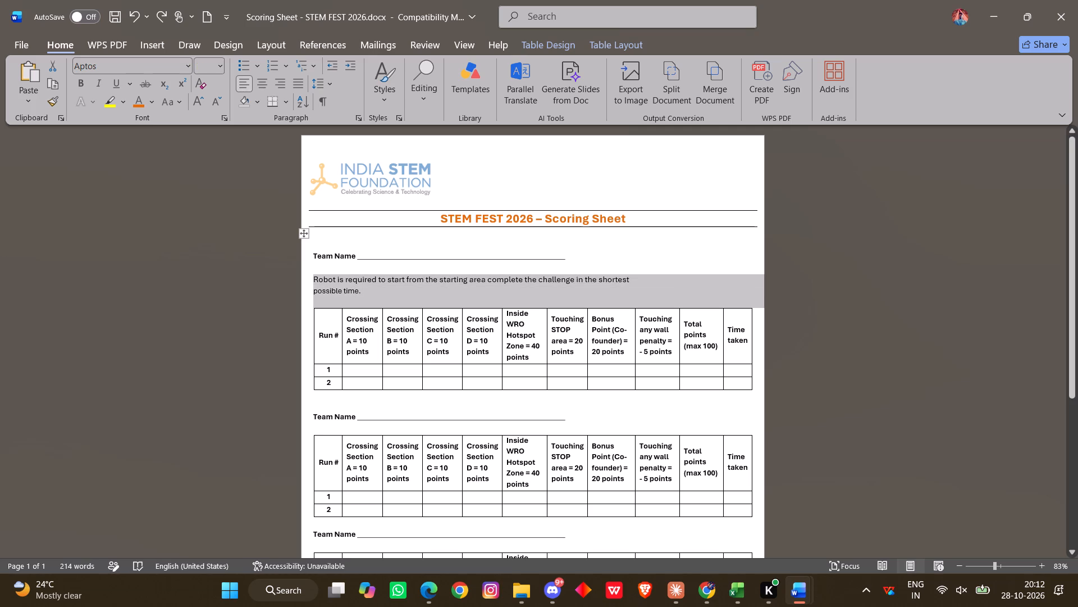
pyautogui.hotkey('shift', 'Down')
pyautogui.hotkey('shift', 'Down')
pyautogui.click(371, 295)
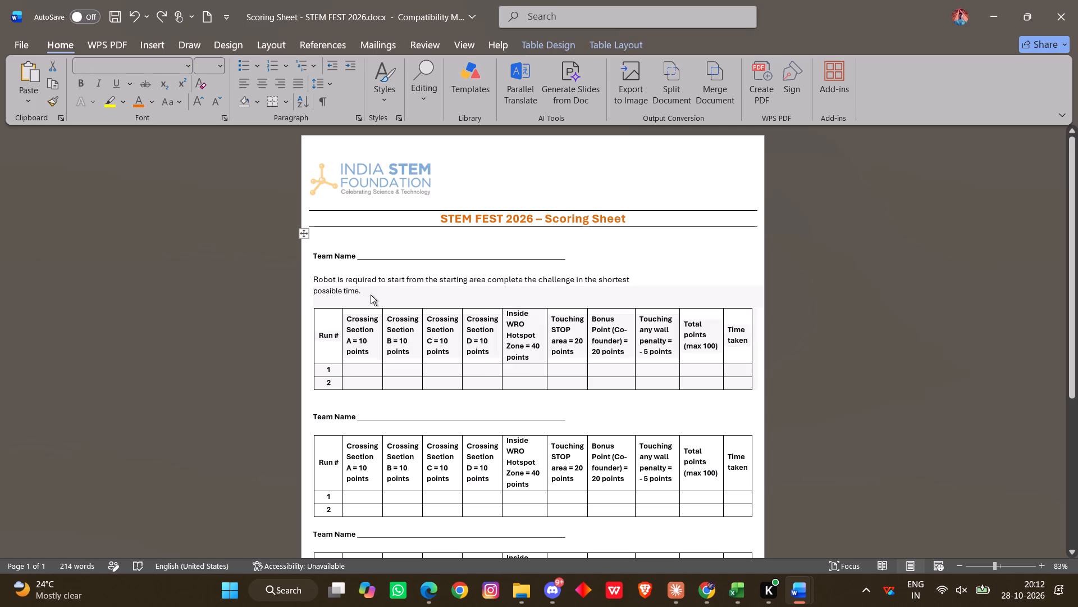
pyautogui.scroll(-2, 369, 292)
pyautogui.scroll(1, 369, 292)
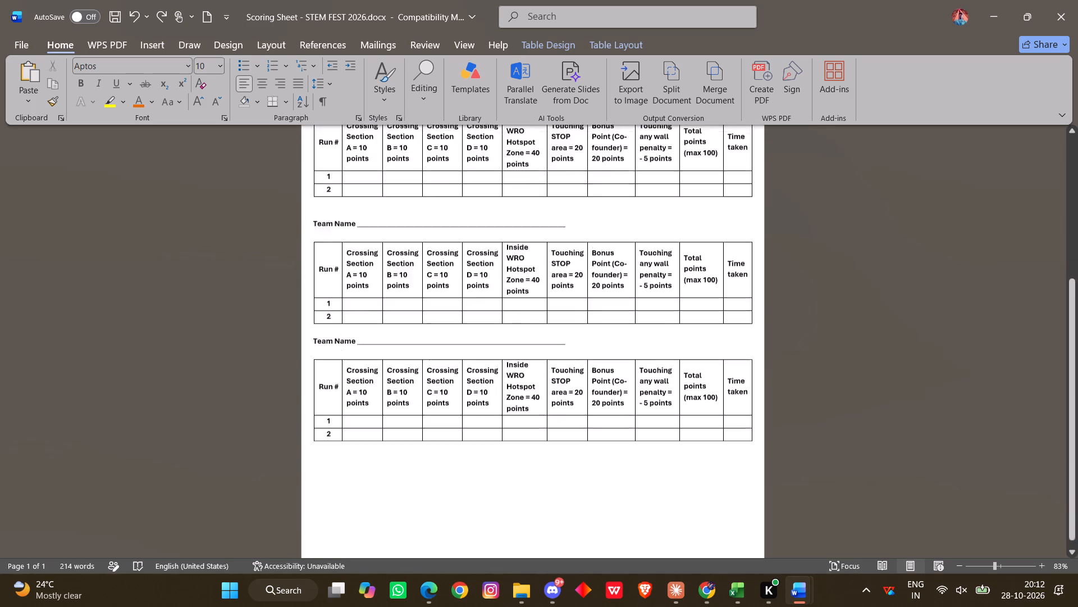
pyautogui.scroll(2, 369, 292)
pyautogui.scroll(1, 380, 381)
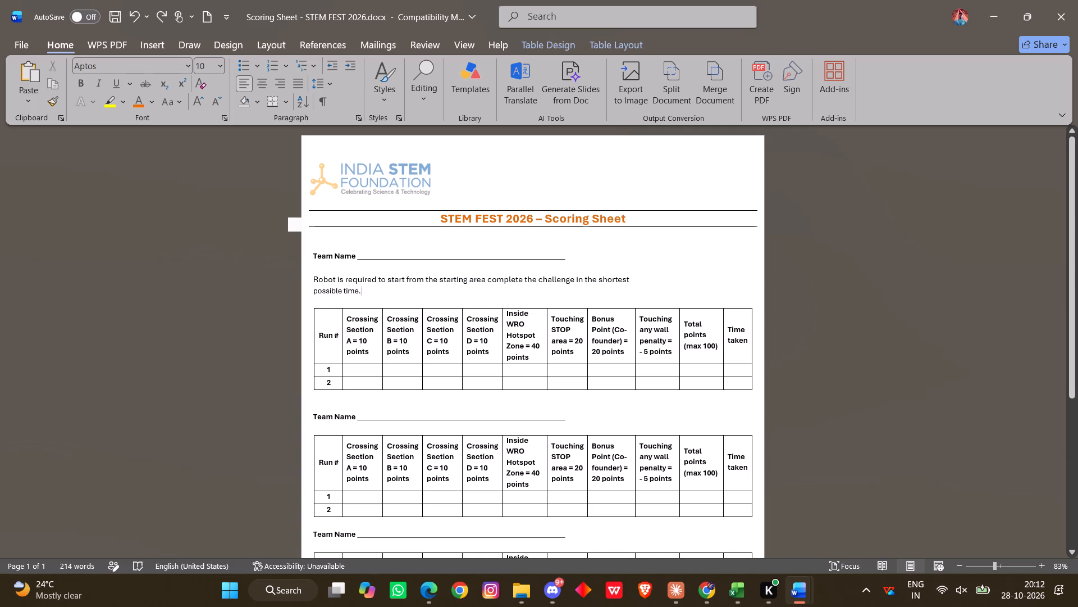
# Replace "Crossing" with "Reaching" in the Section D header of the first scoring table.
pyautogui.doubleClick(477, 323)
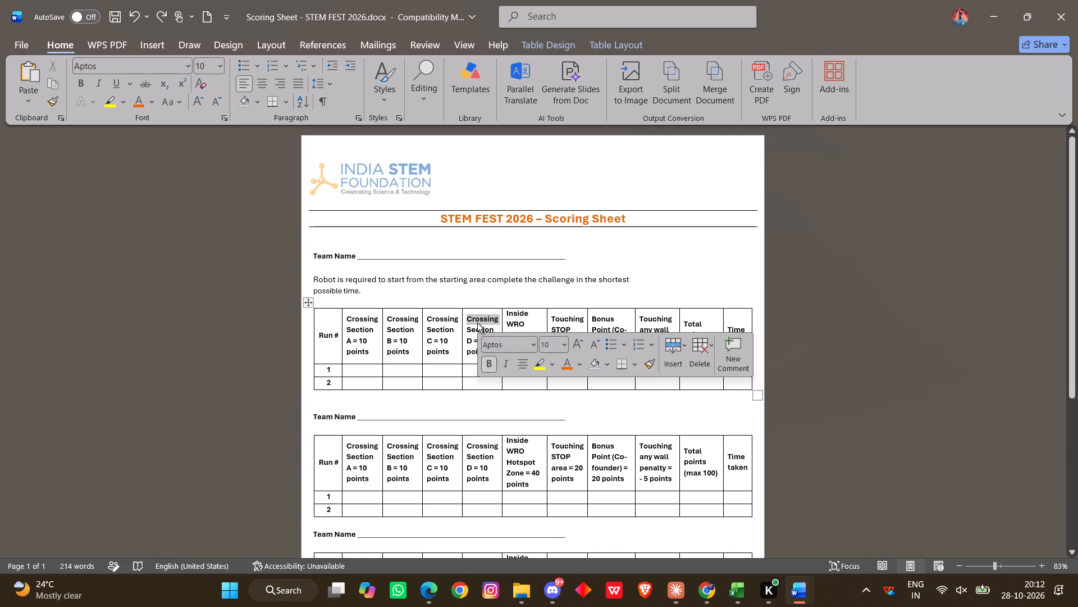
pyautogui.write('Reaching')
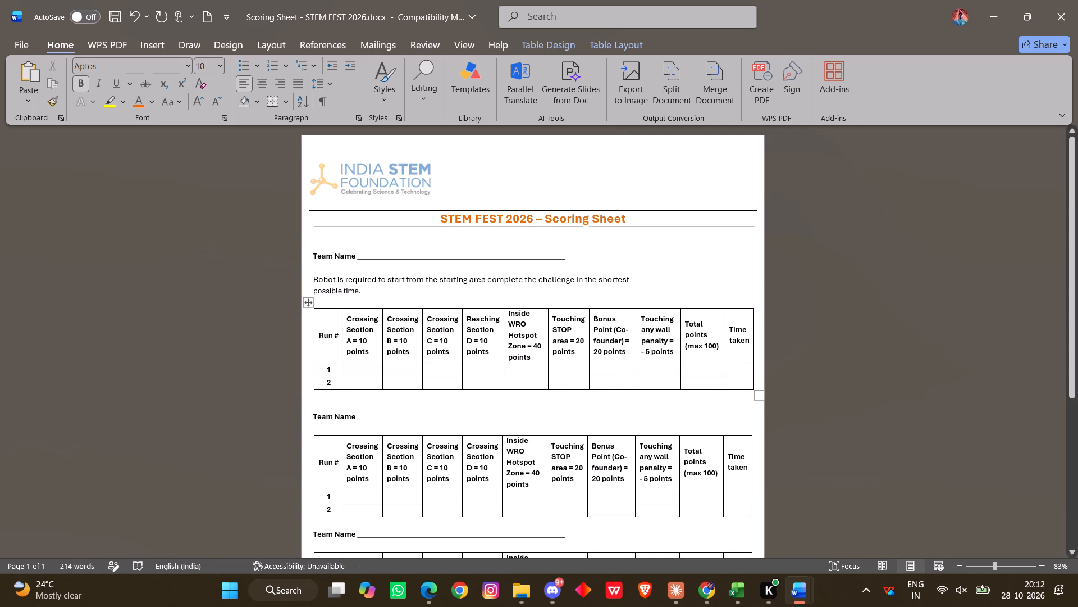
pyautogui.click(501, 354)
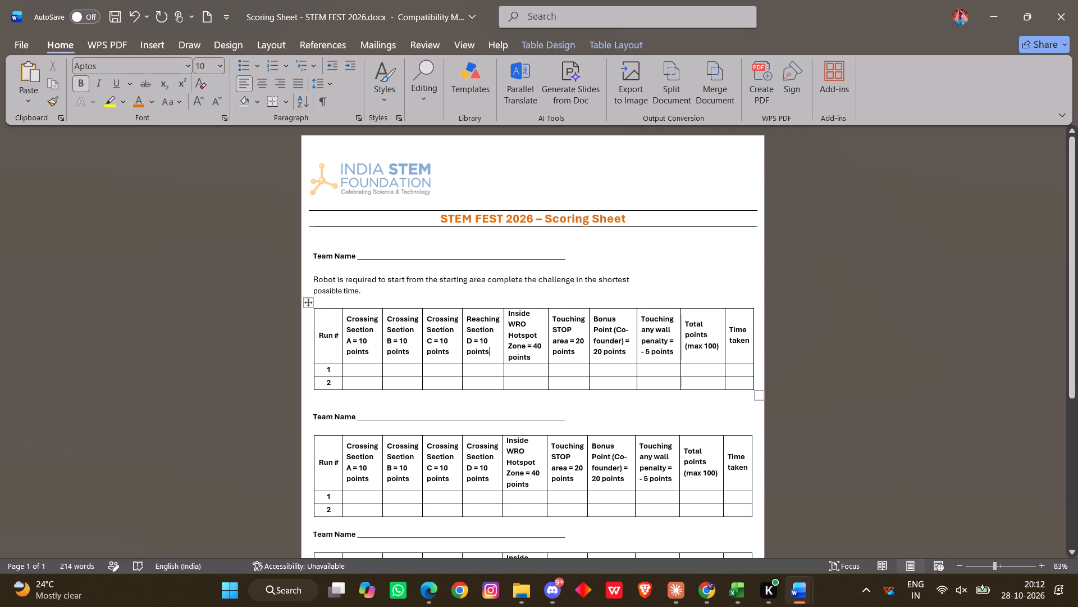
pyautogui.click(486, 318)
# Review the revised Section D header in the first table against the scoring tables below it.
pyautogui.scroll(-1, 511, 415)
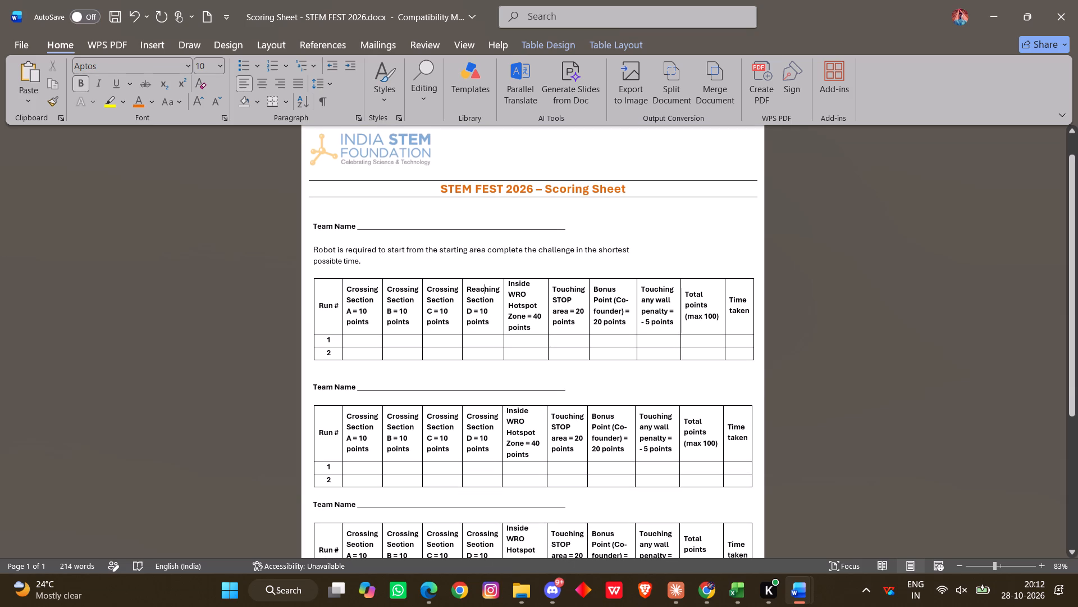
pyautogui.click(529, 369)
pyautogui.scroll(1, 510, 337)
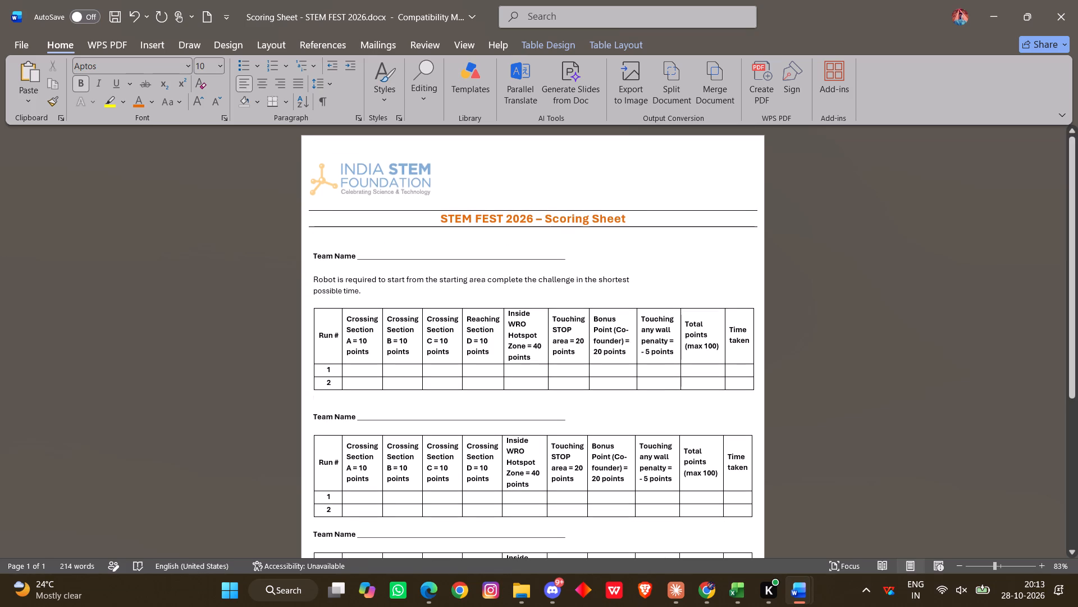
pyautogui.doubleClick(471, 312)
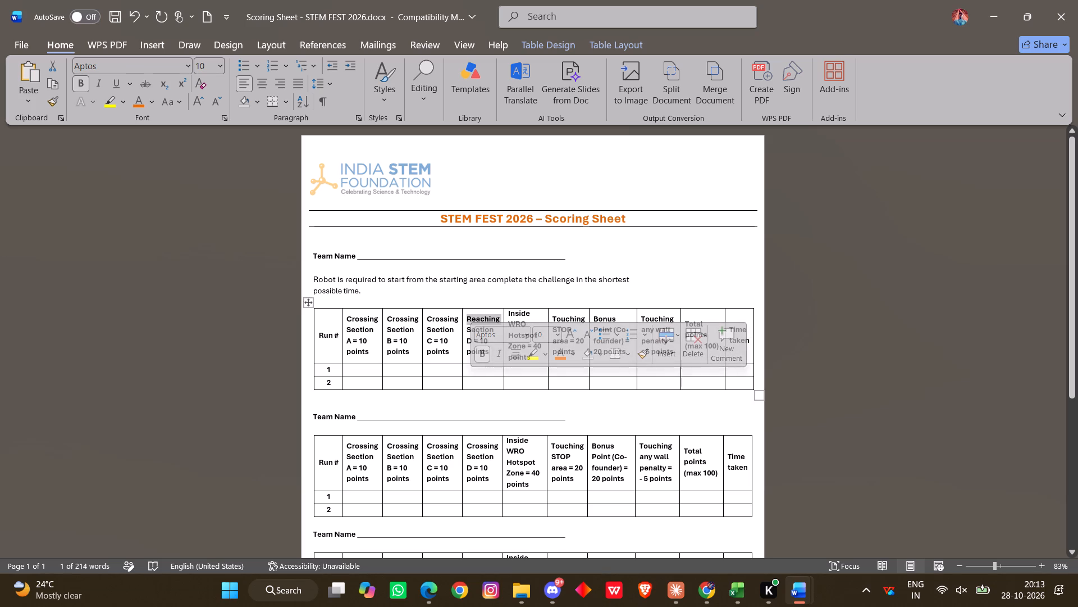
pyautogui.click(452, 423)
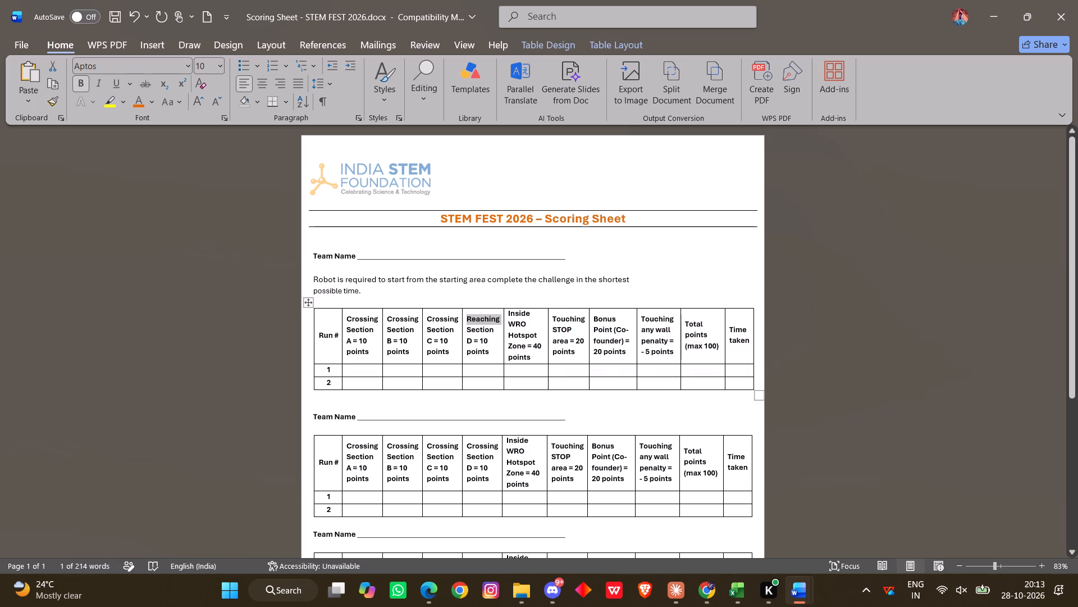
pyautogui.click(445, 405)
pyautogui.scroll(-1, 445, 405)
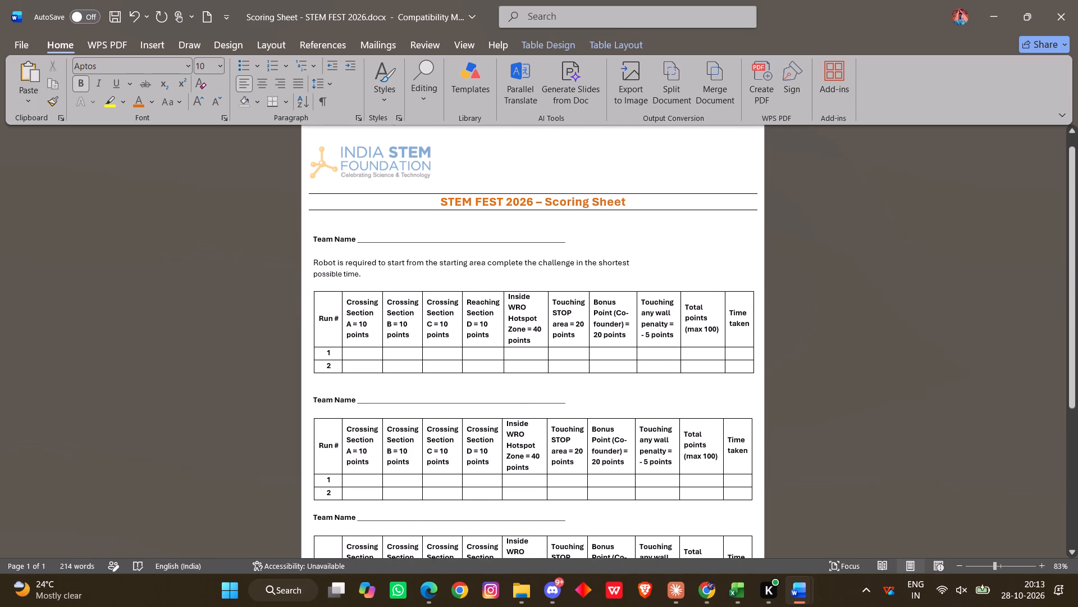
pyautogui.scroll(-1, 445, 405)
pyautogui.scroll(1, 445, 405)
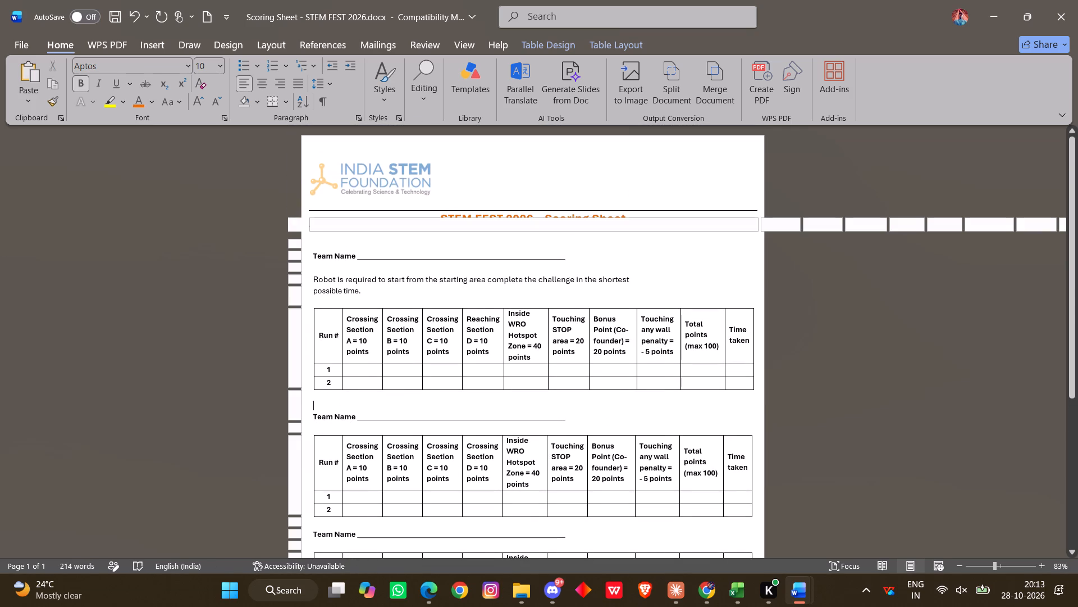
pyautogui.click(803, 293)
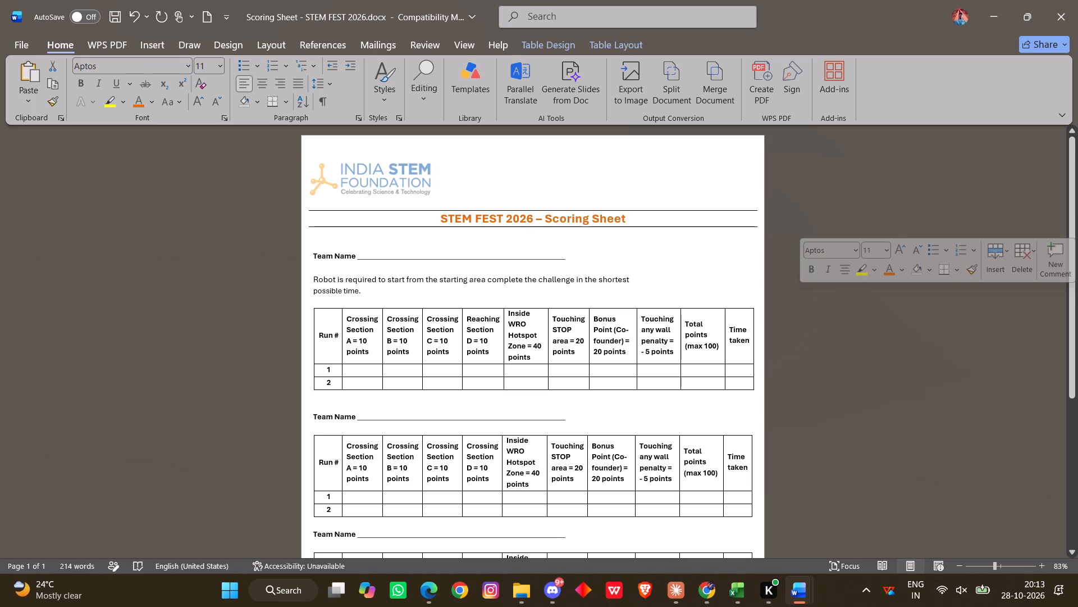
pyautogui.scroll(2, 639, 426)
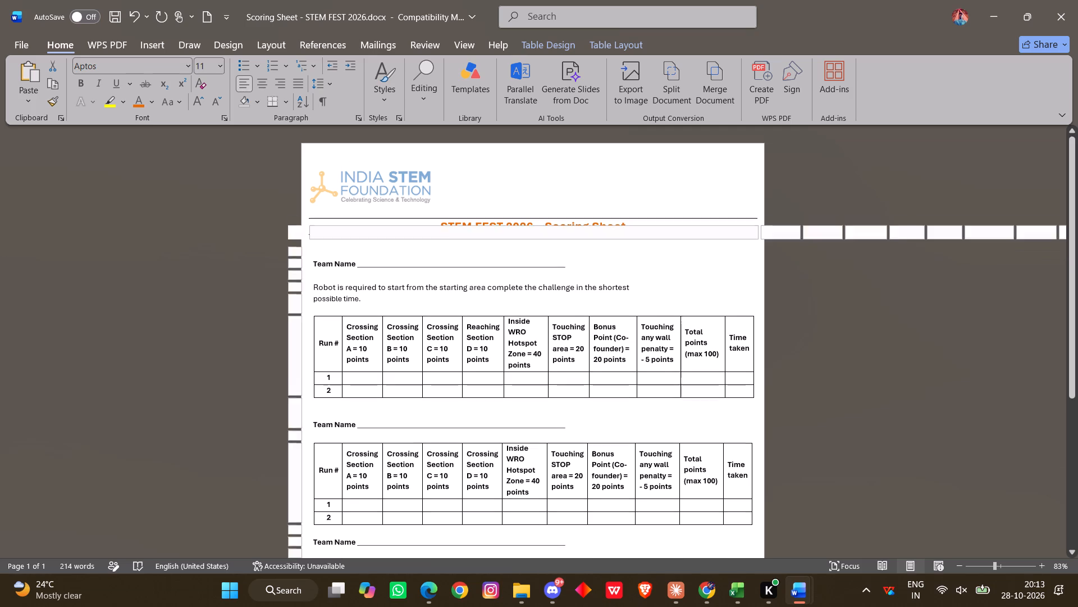
pyautogui.scroll(1, 640, 437)
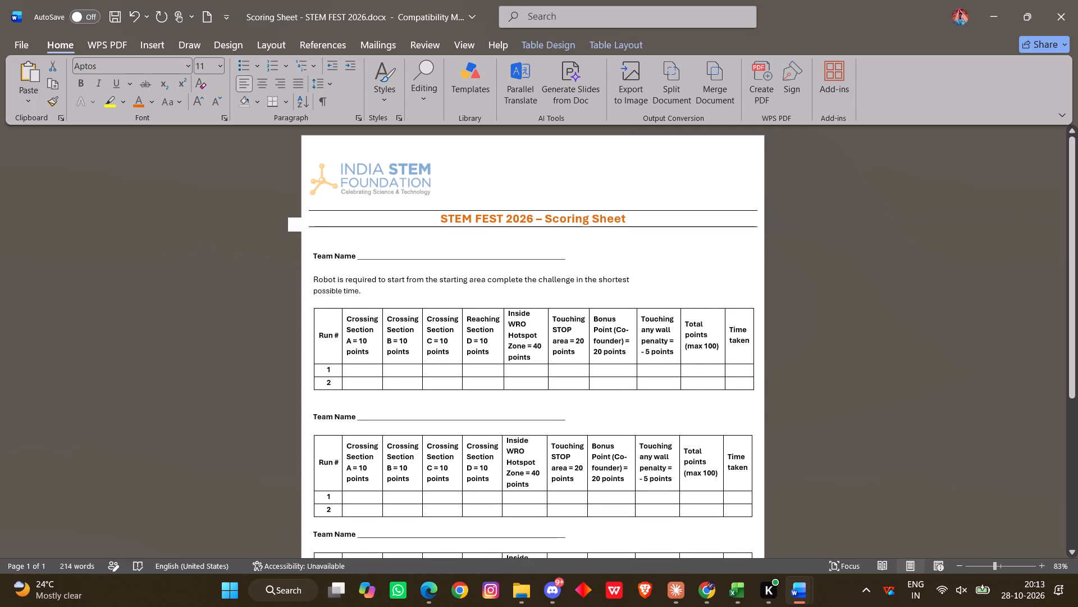
# Replace "wall" with "obstacle" in the "Touching any wall penalty" header of the first table.
pyautogui.doubleClick(659, 333)
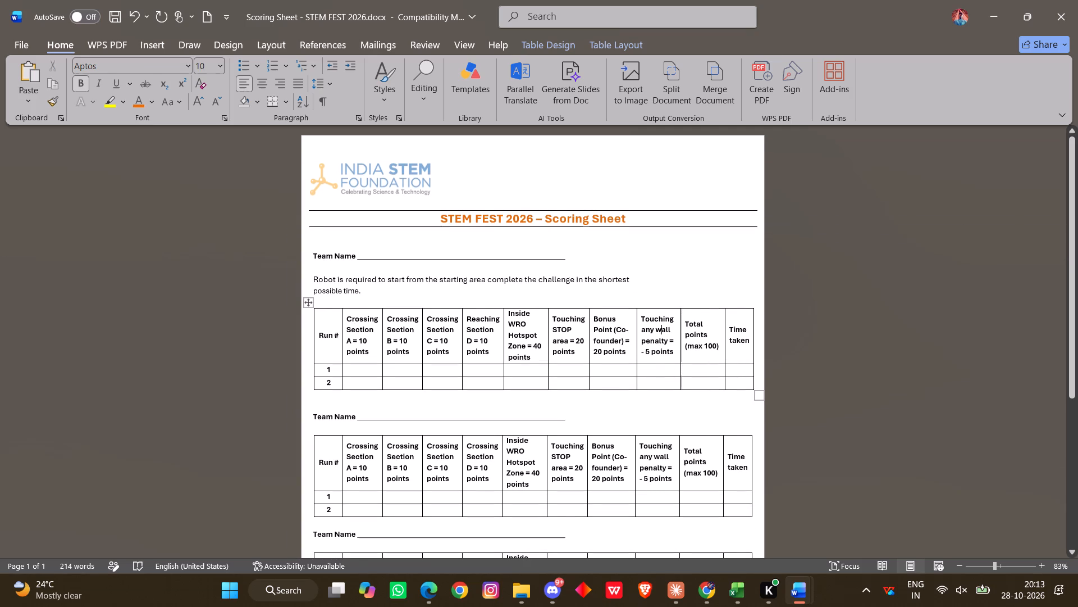
pyautogui.write('On')
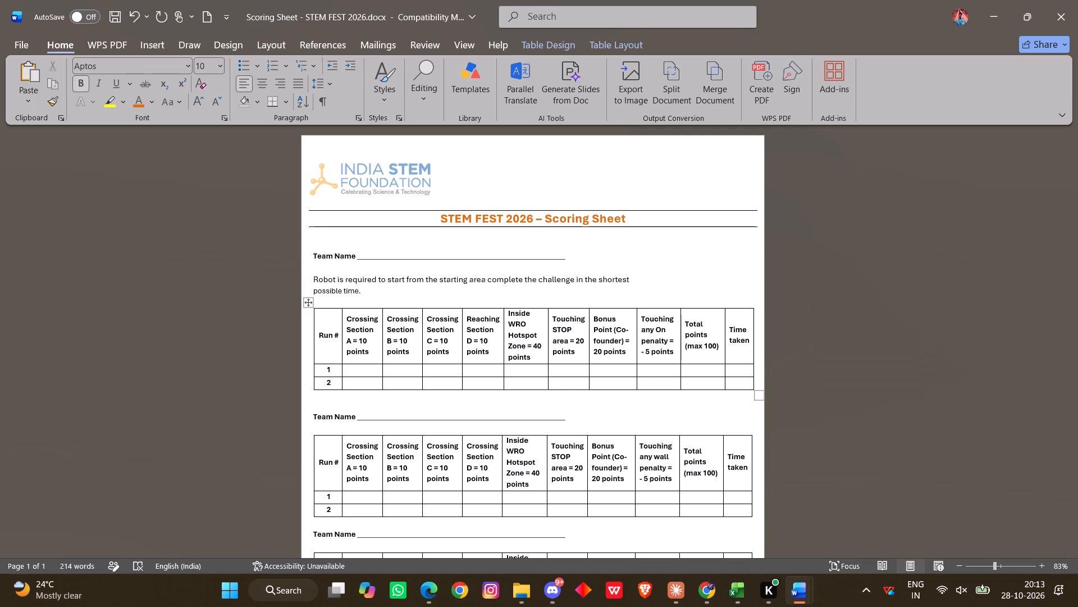
pyautogui.press('BackSpace')
pyautogui.press('BackSpace')
pyautogui.write('obstacle')
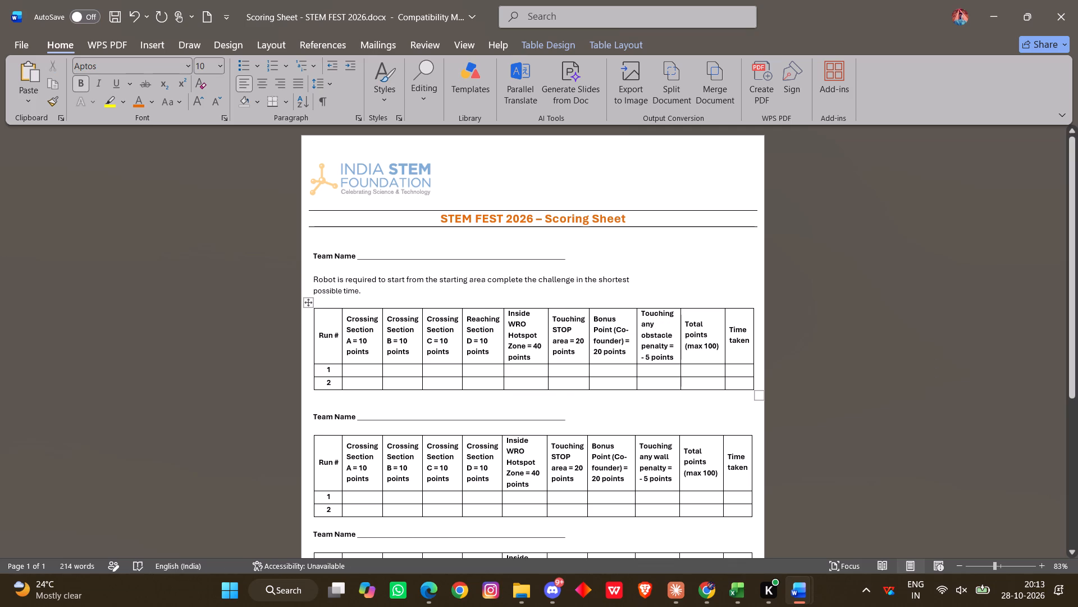
pyautogui.click(695, 381)
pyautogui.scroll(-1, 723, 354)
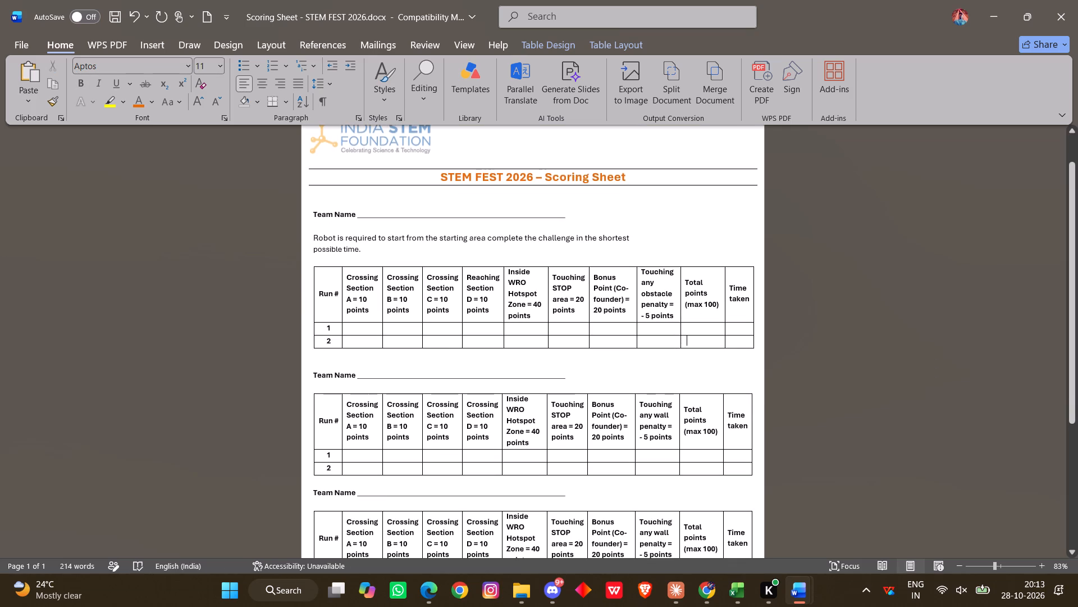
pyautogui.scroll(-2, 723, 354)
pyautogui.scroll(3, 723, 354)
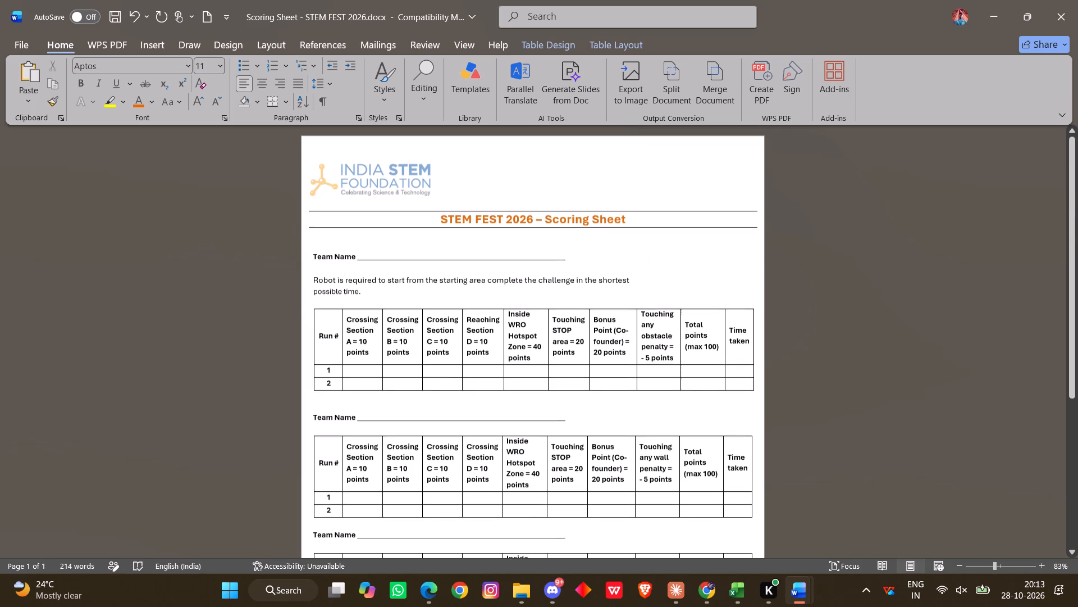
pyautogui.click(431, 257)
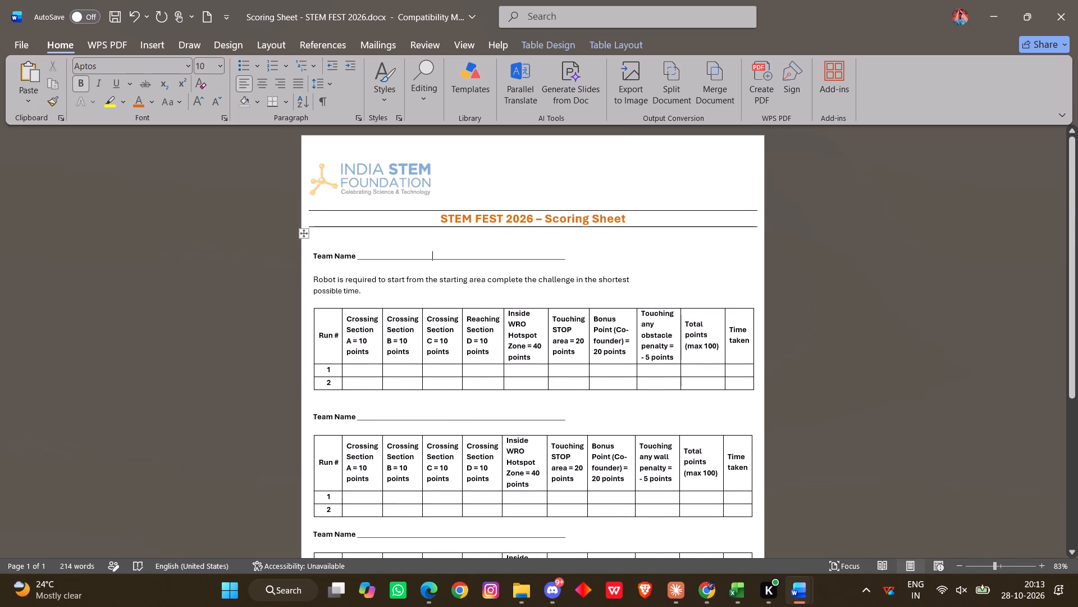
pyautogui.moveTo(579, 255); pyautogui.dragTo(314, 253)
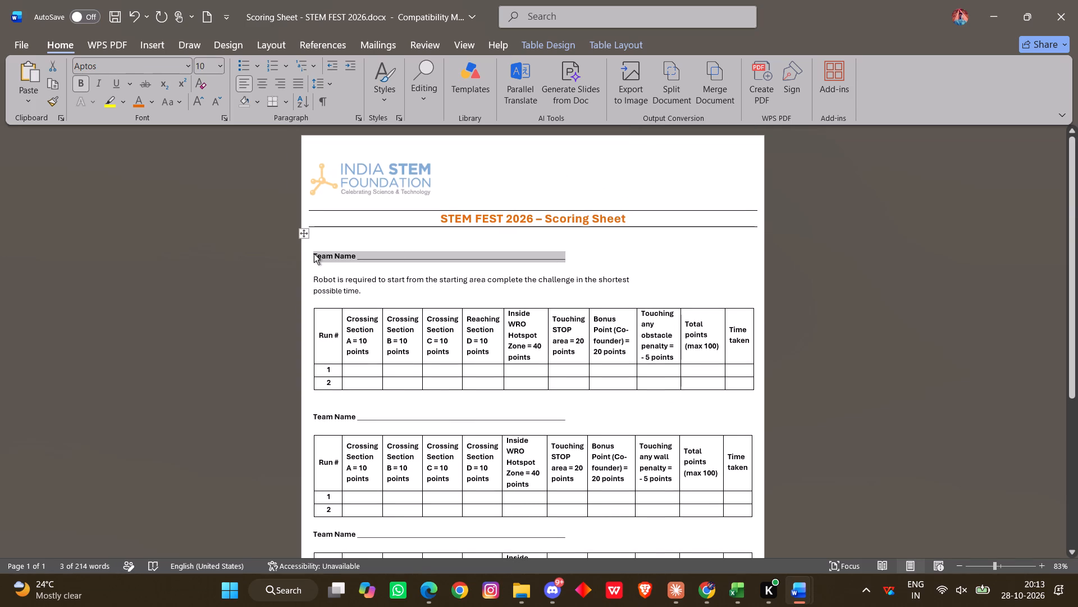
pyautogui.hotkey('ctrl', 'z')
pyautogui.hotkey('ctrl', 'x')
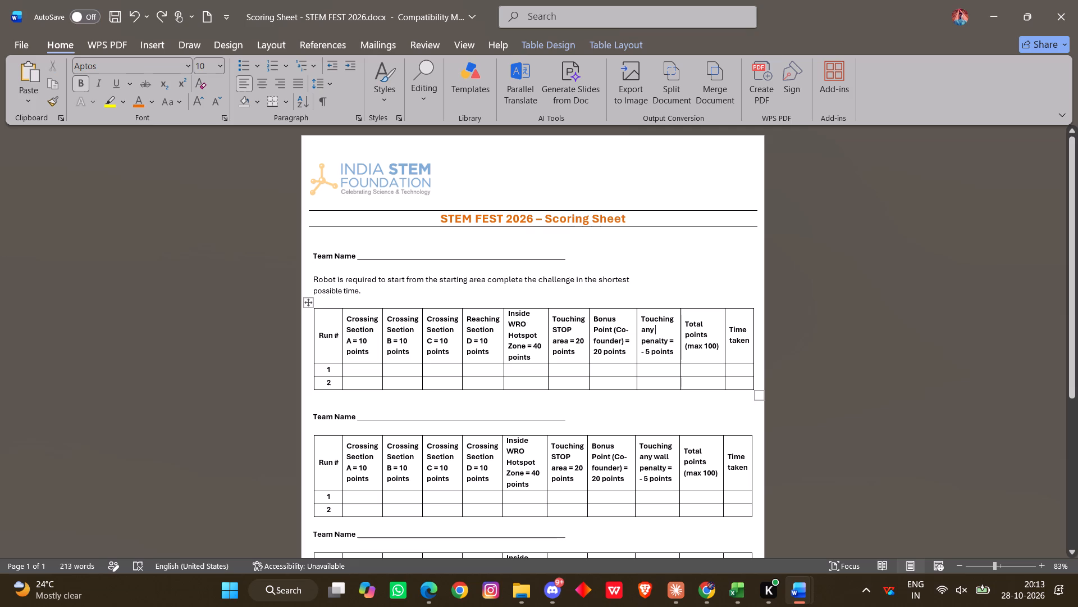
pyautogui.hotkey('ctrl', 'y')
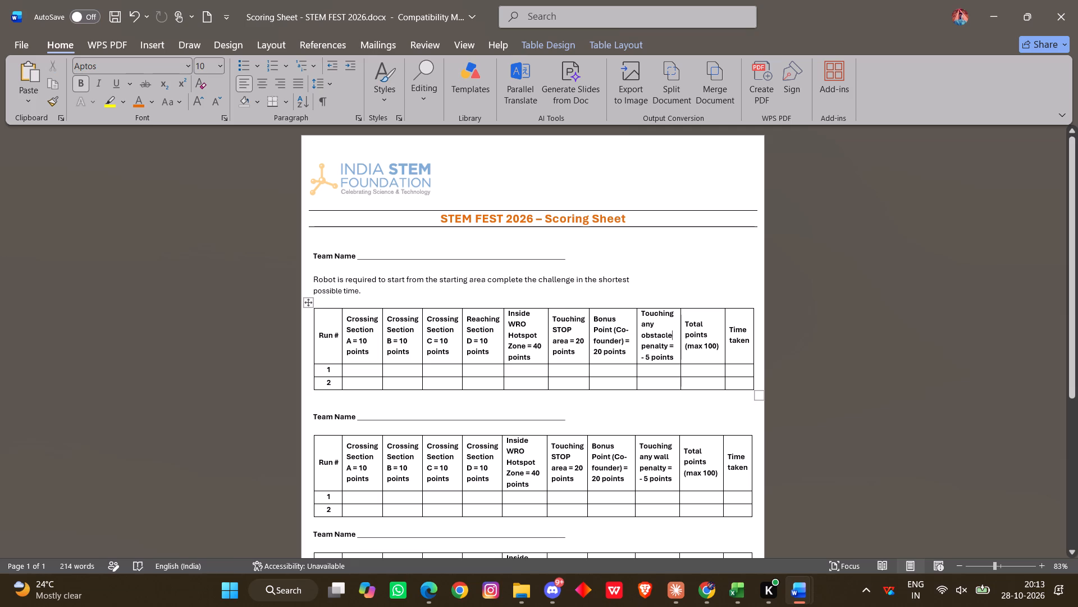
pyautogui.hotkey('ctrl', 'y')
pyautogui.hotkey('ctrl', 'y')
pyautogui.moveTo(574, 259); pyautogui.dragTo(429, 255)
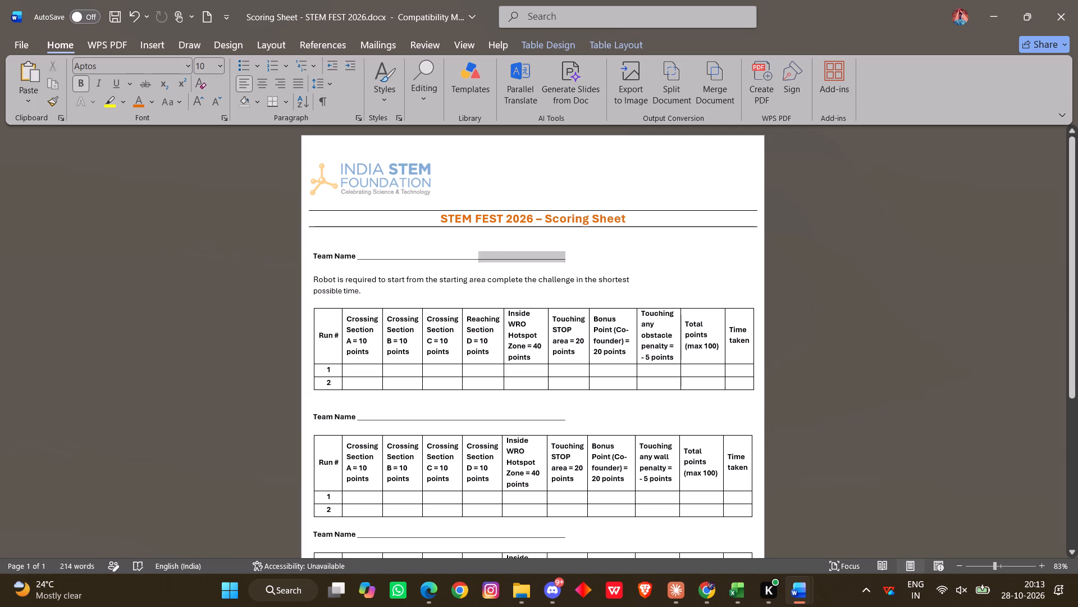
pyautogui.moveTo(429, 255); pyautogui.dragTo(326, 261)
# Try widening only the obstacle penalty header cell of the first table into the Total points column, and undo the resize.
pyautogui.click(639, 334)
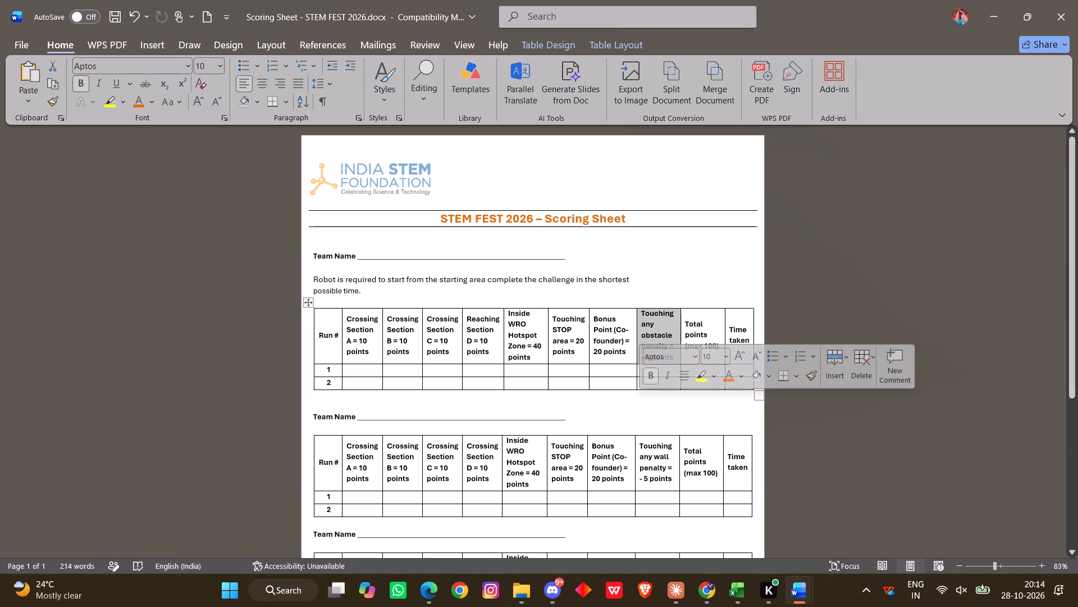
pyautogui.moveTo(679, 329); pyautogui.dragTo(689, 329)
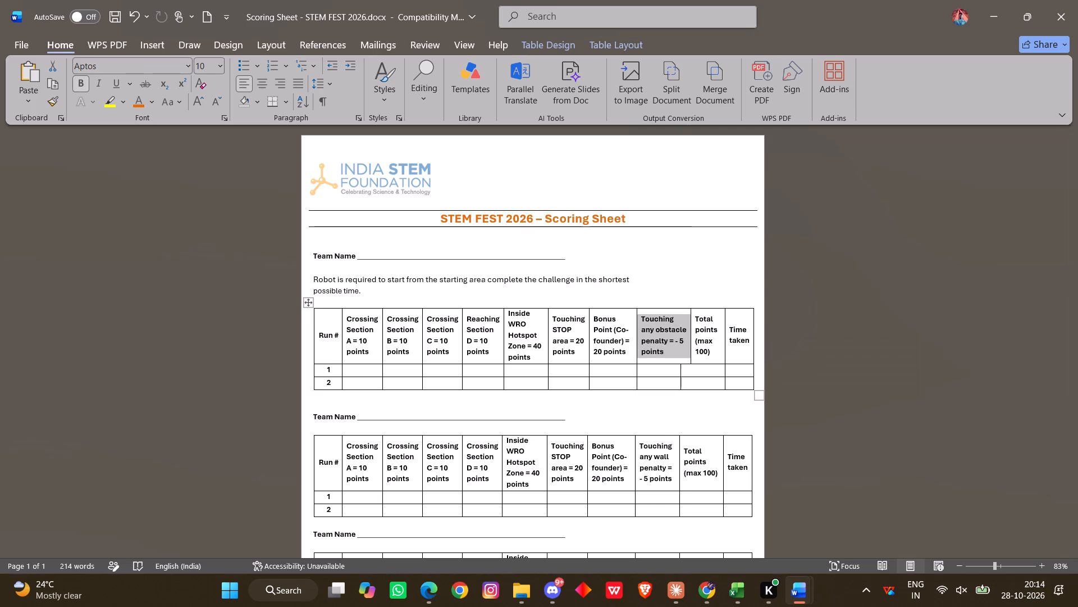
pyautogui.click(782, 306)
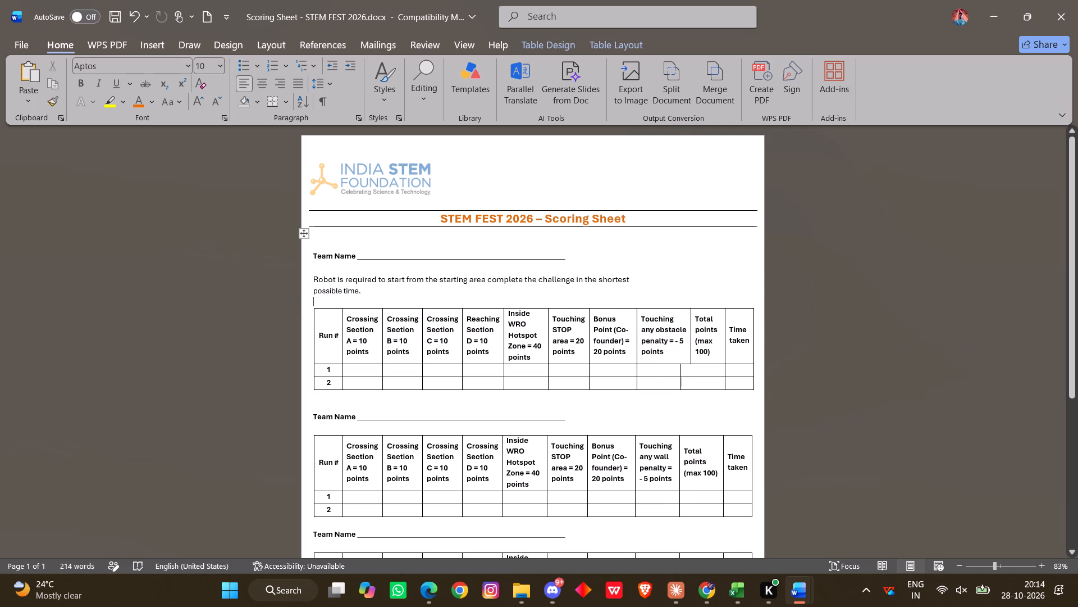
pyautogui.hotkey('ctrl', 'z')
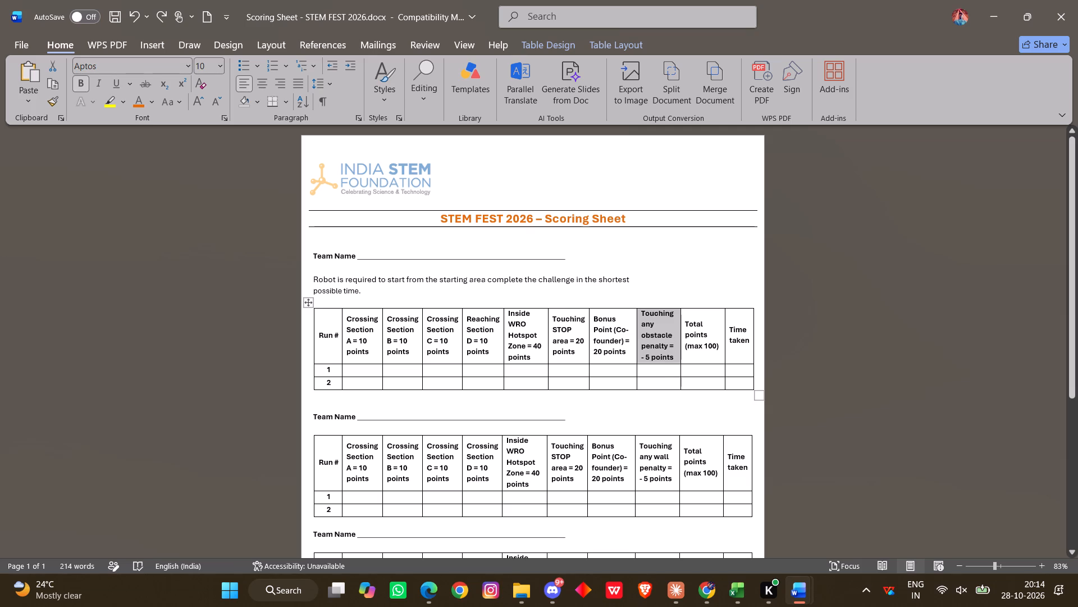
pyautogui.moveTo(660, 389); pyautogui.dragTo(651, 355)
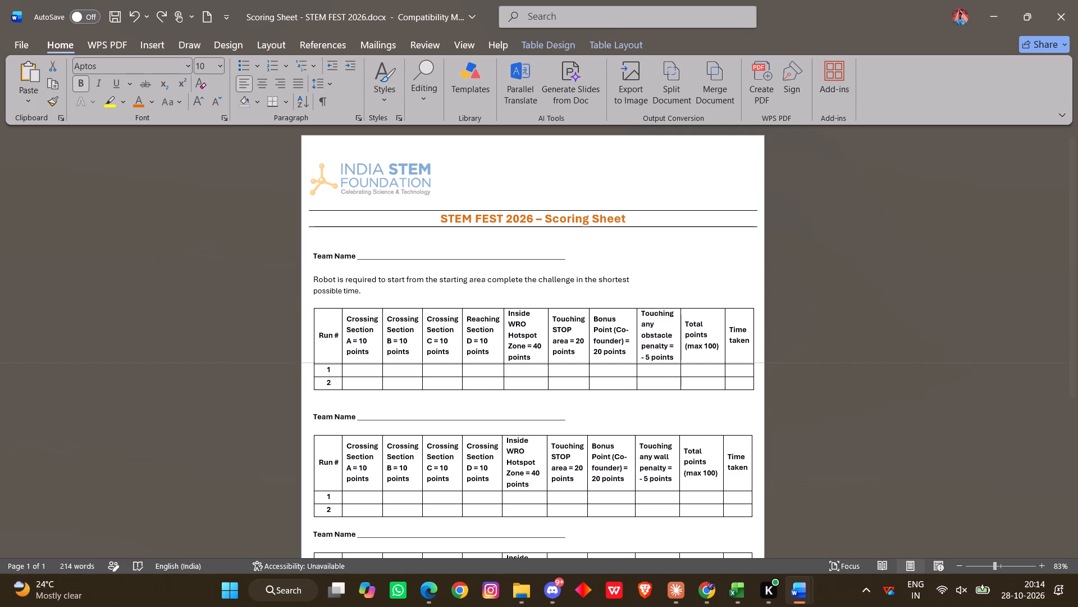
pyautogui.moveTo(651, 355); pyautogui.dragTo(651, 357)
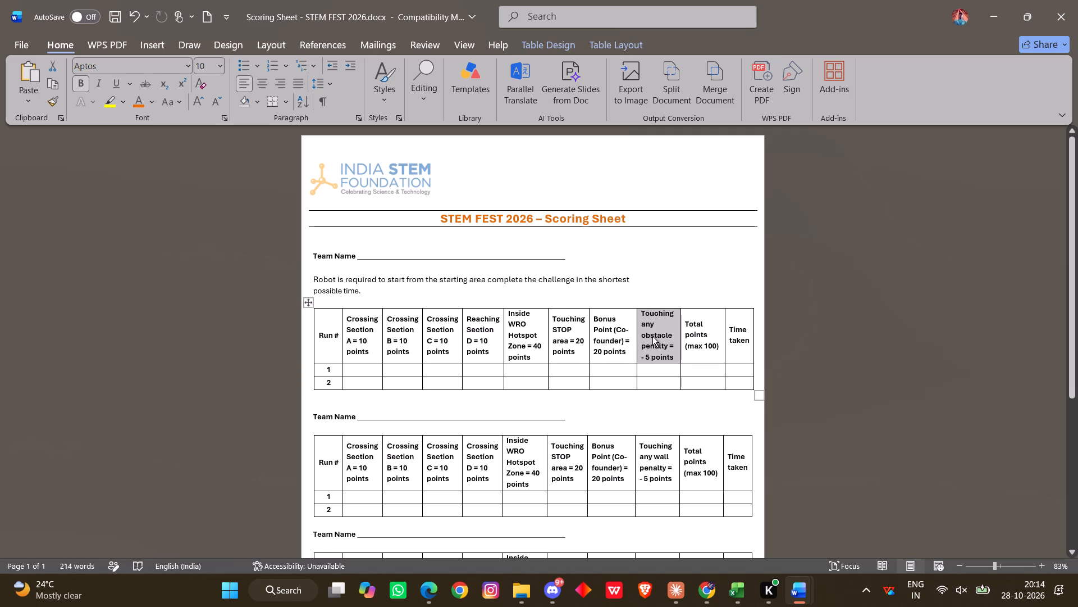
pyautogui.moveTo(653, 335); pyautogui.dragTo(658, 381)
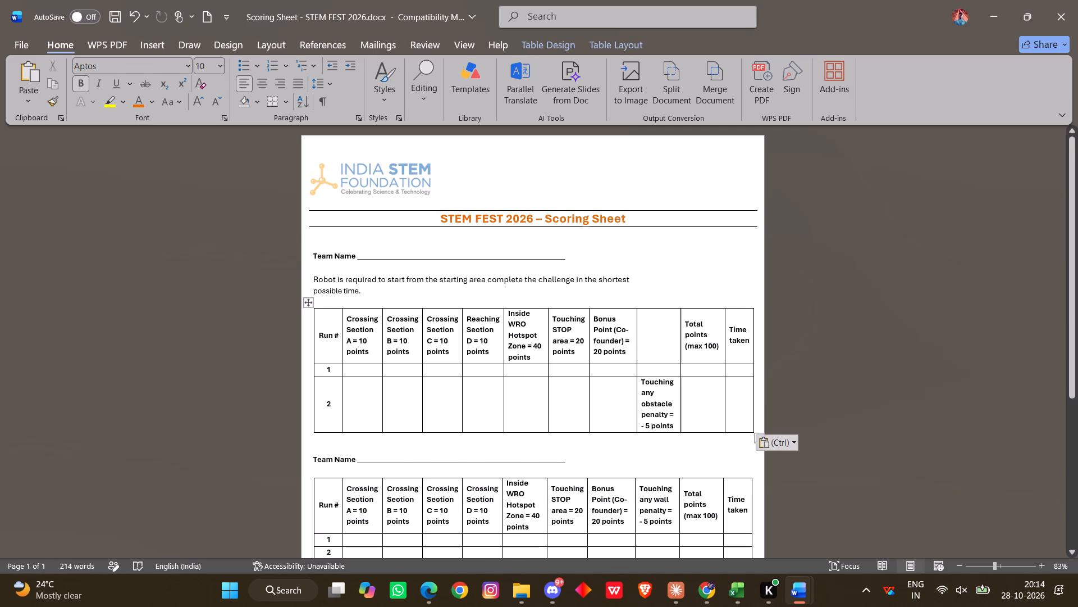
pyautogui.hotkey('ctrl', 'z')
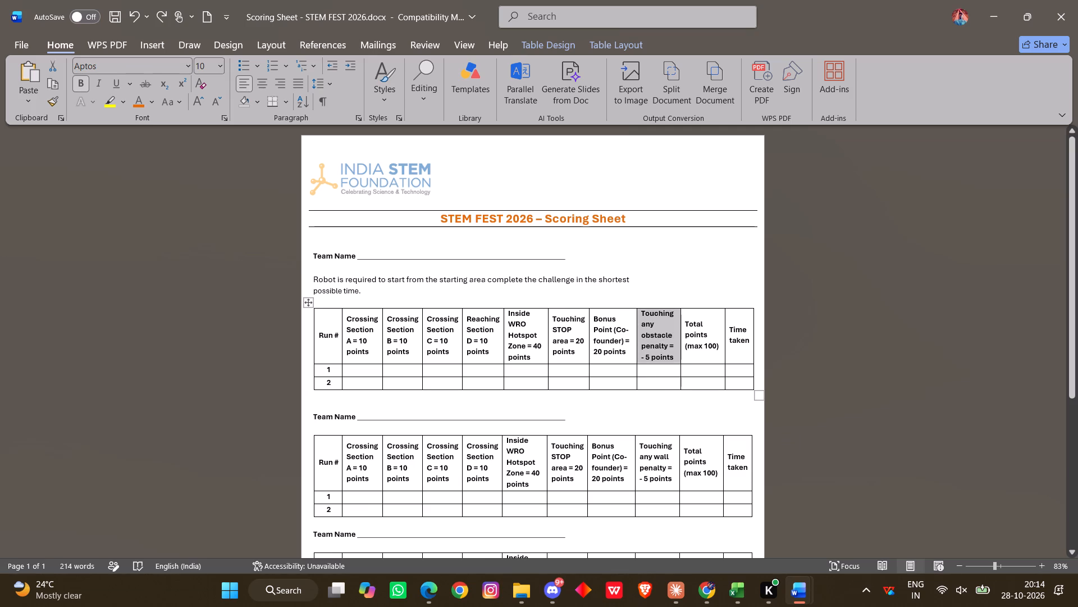
# Widen the first table's obstacle penalty header cell into the Bonus Point header, and extend its column into the Total points column.
pyautogui.moveTo(637, 330); pyautogui.dragTo(628, 330)
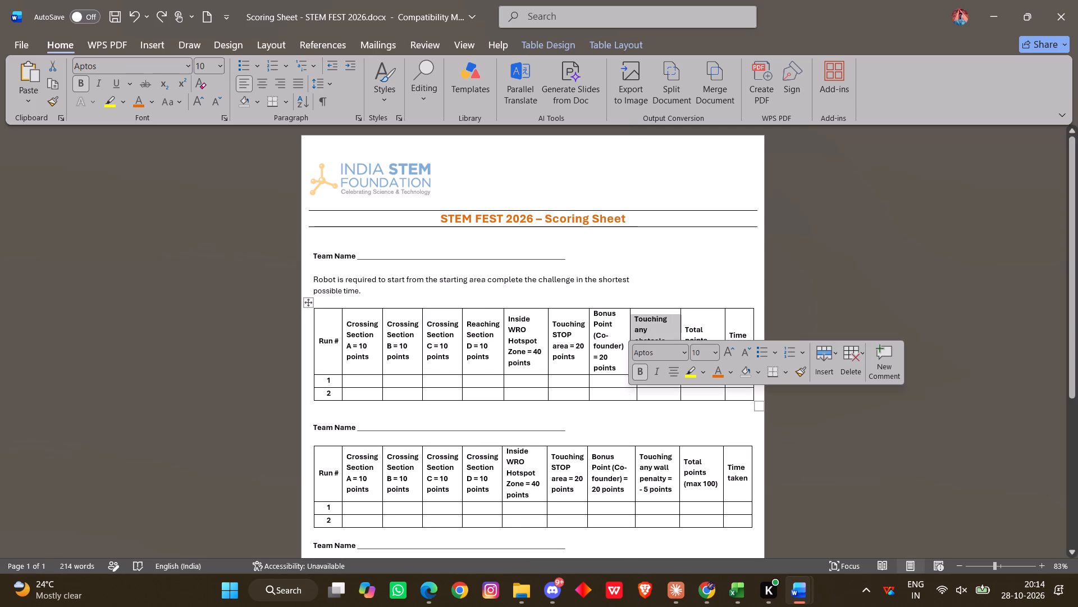
pyautogui.click(746, 274)
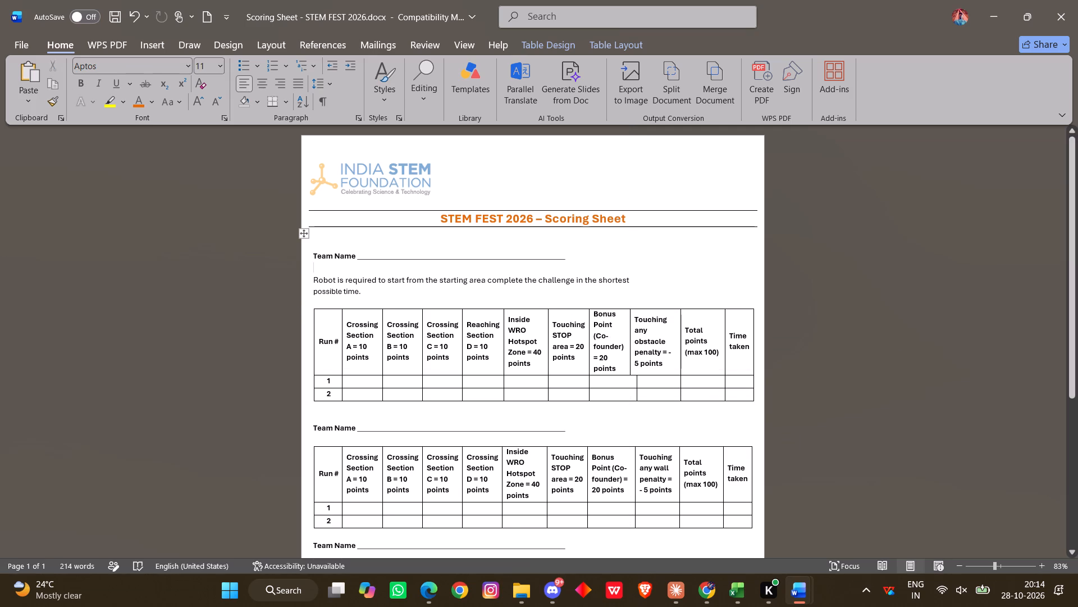
pyautogui.moveTo(680, 335); pyautogui.dragTo(689, 335)
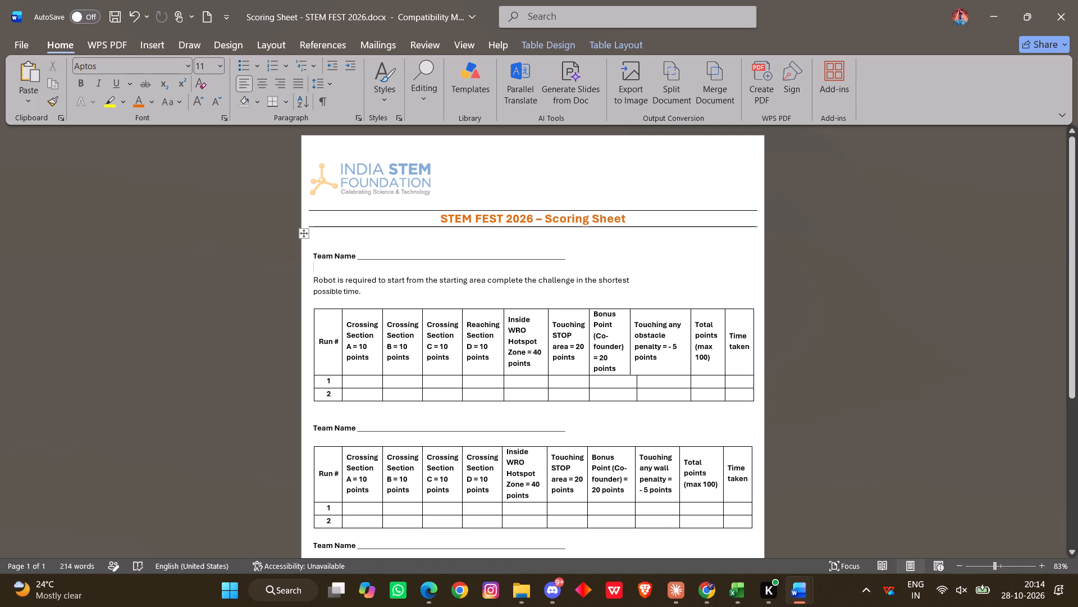
# Undo the last two resizes of the first table's obstacle penalty column, plus the accidental downward shift of the table.
pyautogui.hotkey('ctrl', 'z')
pyautogui.hotkey('ctrl', 'z')
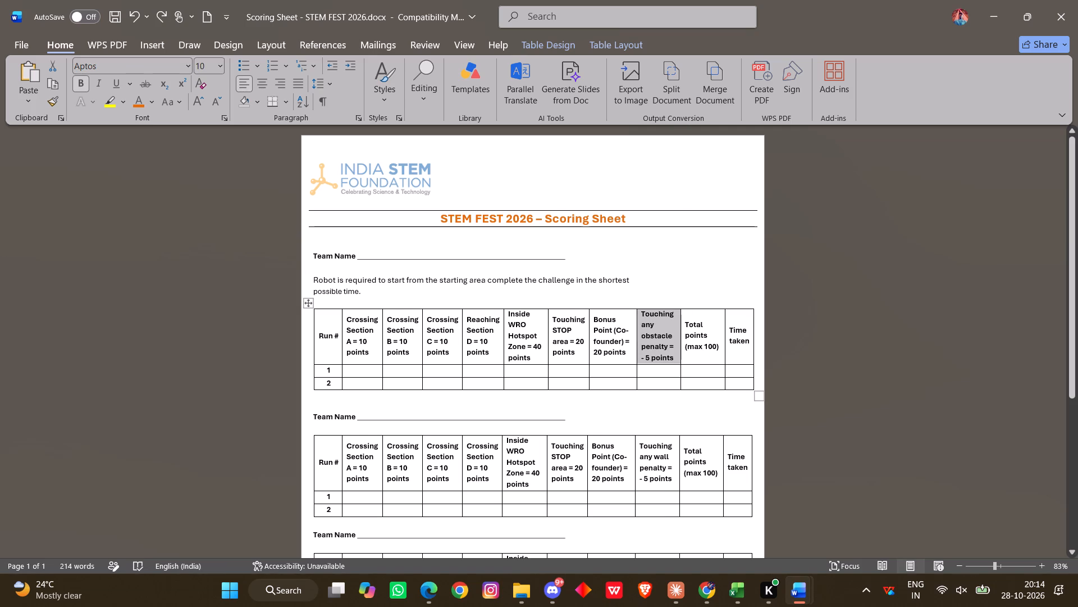
pyautogui.moveTo(583, 391); pyautogui.dragTo(585, 407)
pyautogui.hotkey('ctrl', 'z')
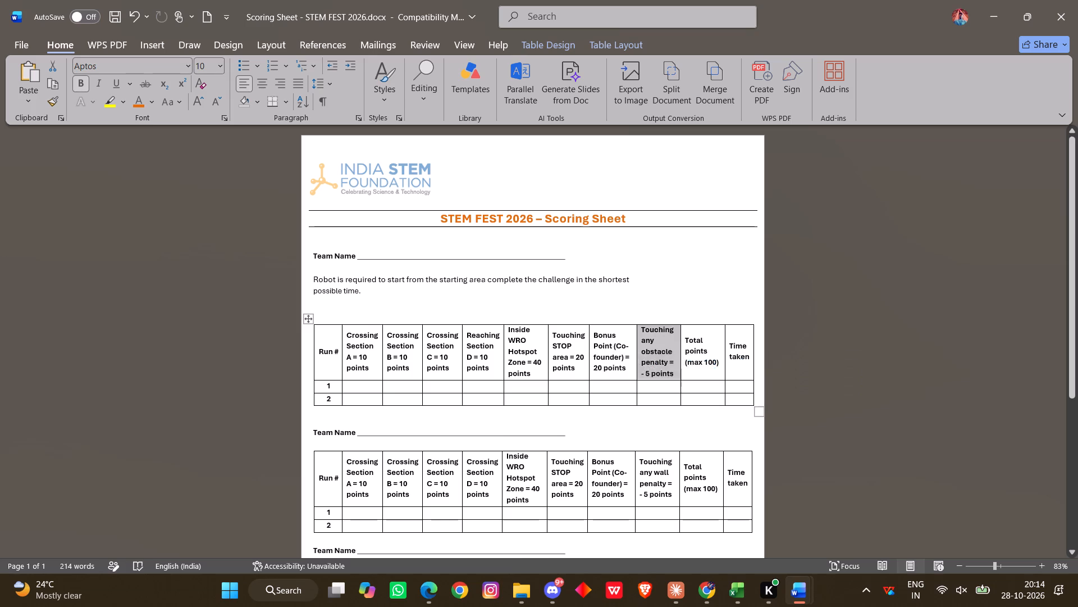
pyautogui.click(742, 294)
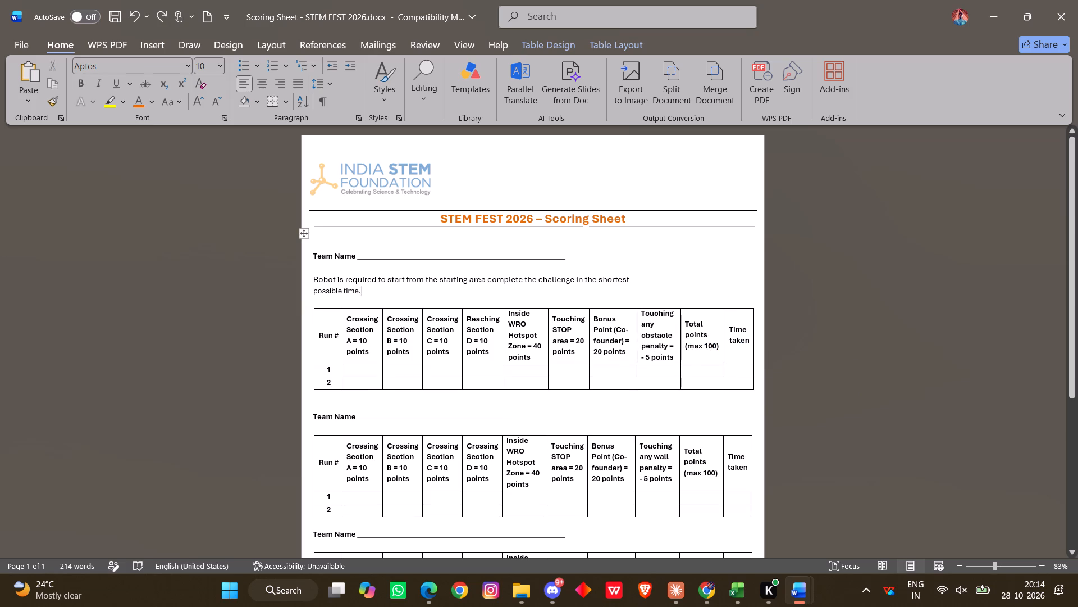
# Widen the first table's obstacle penalty column into Total points until "any obstacle" fits on one line, aligning the header and run rows.
pyautogui.click(682, 338)
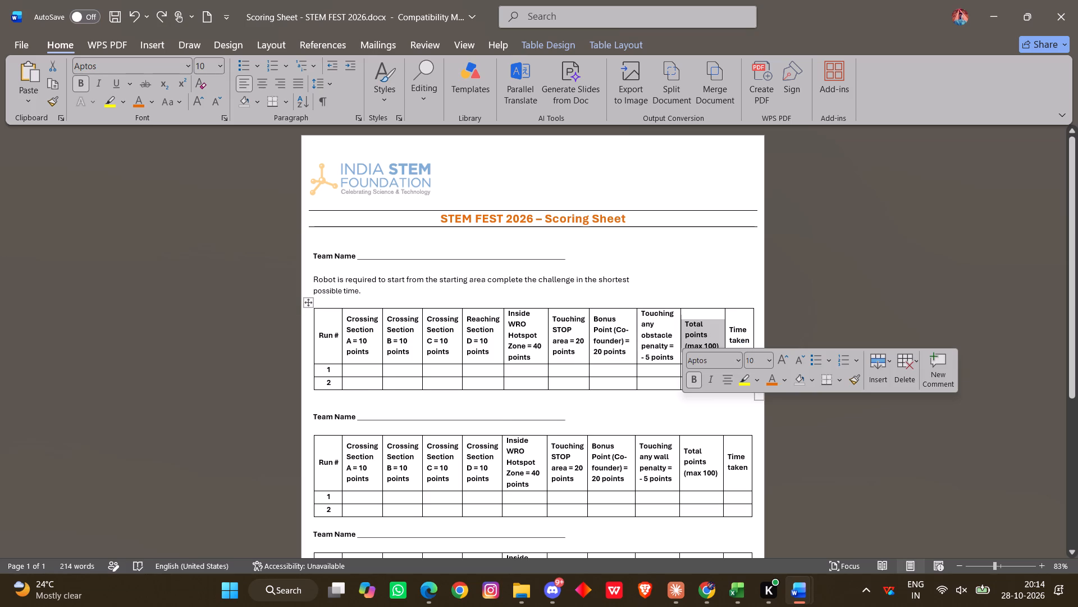
pyautogui.moveTo(680, 339); pyautogui.dragTo(687, 338)
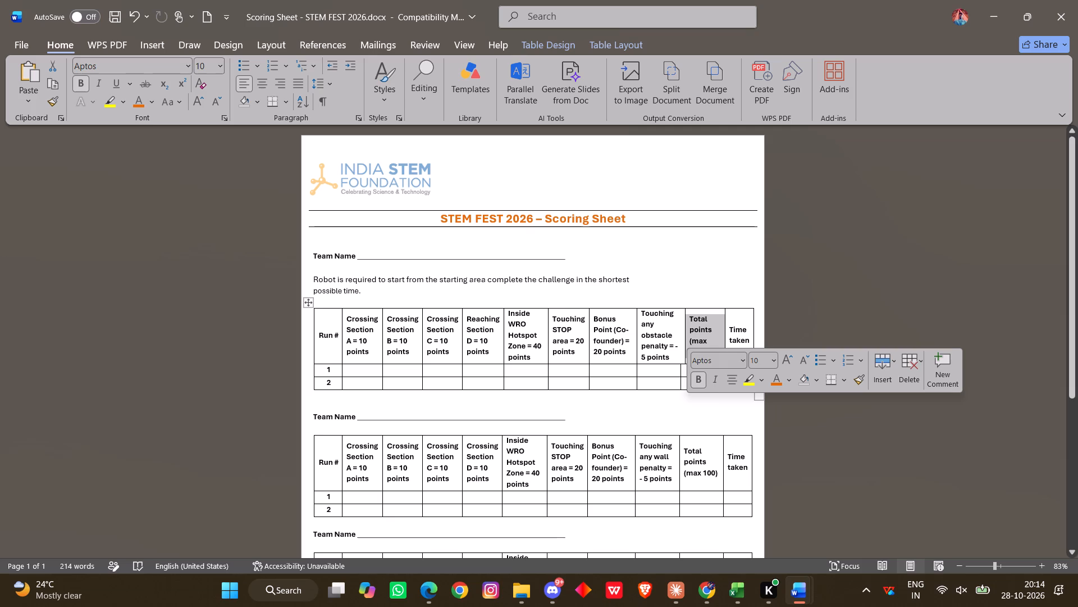
pyautogui.moveTo(679, 372); pyautogui.dragTo(684, 371)
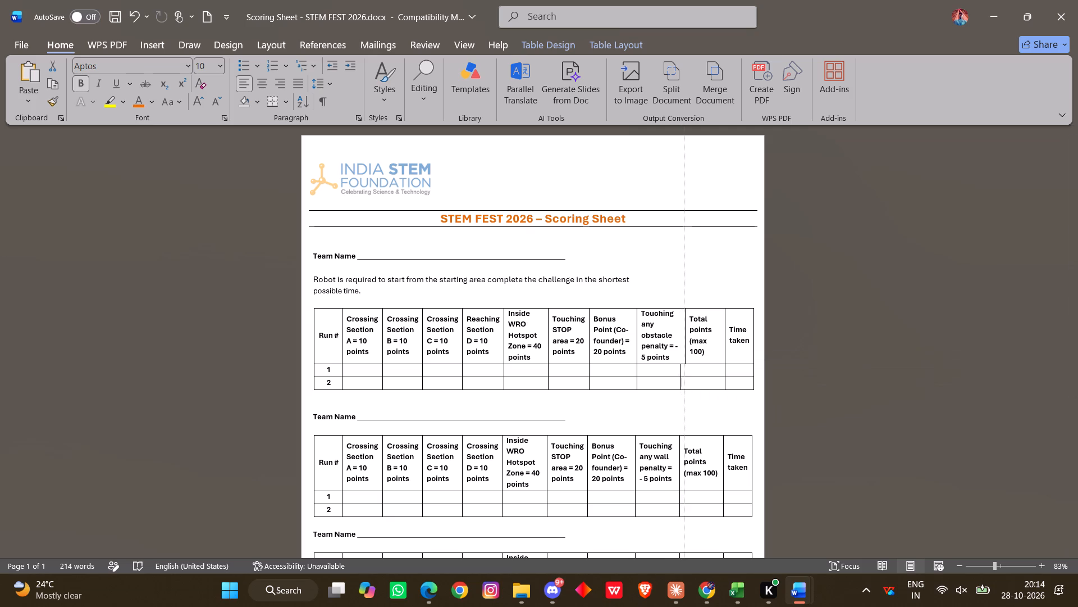
pyautogui.moveTo(684, 371); pyautogui.dragTo(686, 370)
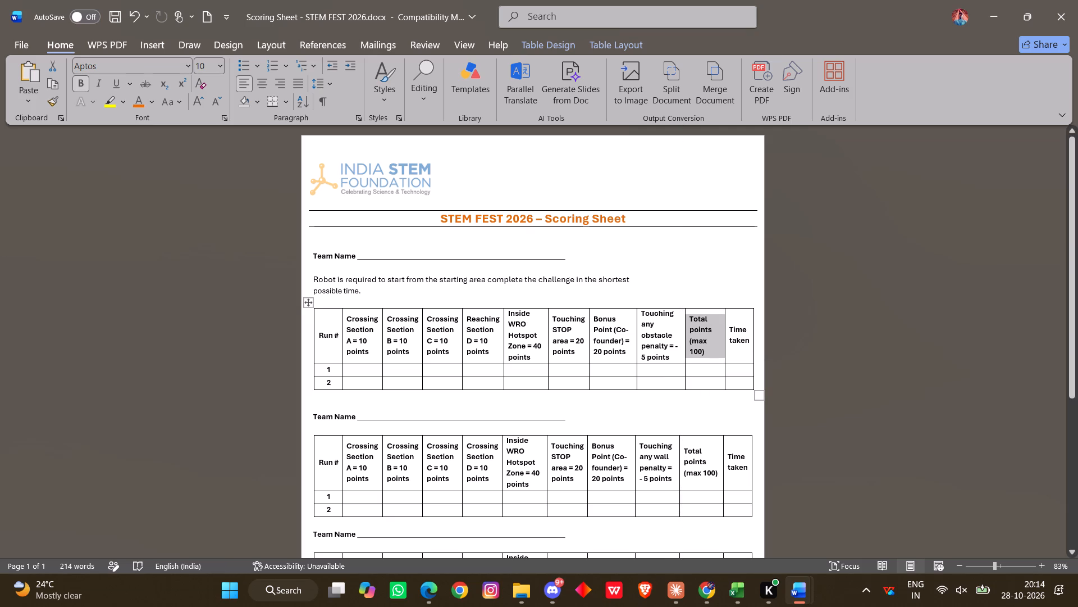
pyautogui.moveTo(684, 343); pyautogui.dragTo(689, 343)
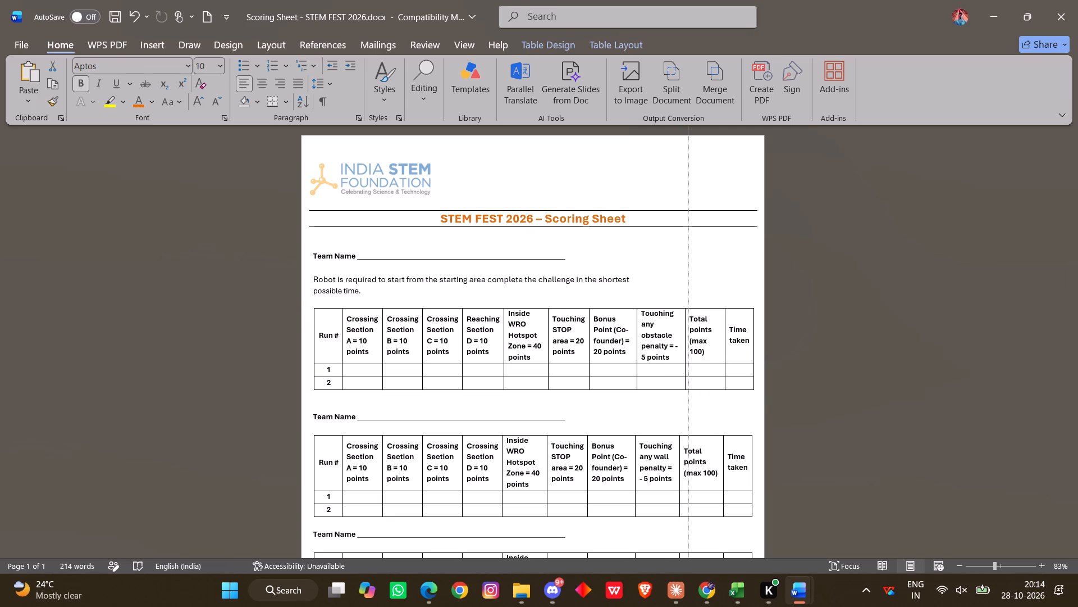
pyautogui.moveTo(689, 343); pyautogui.dragTo(691, 342)
pyautogui.click(683, 373)
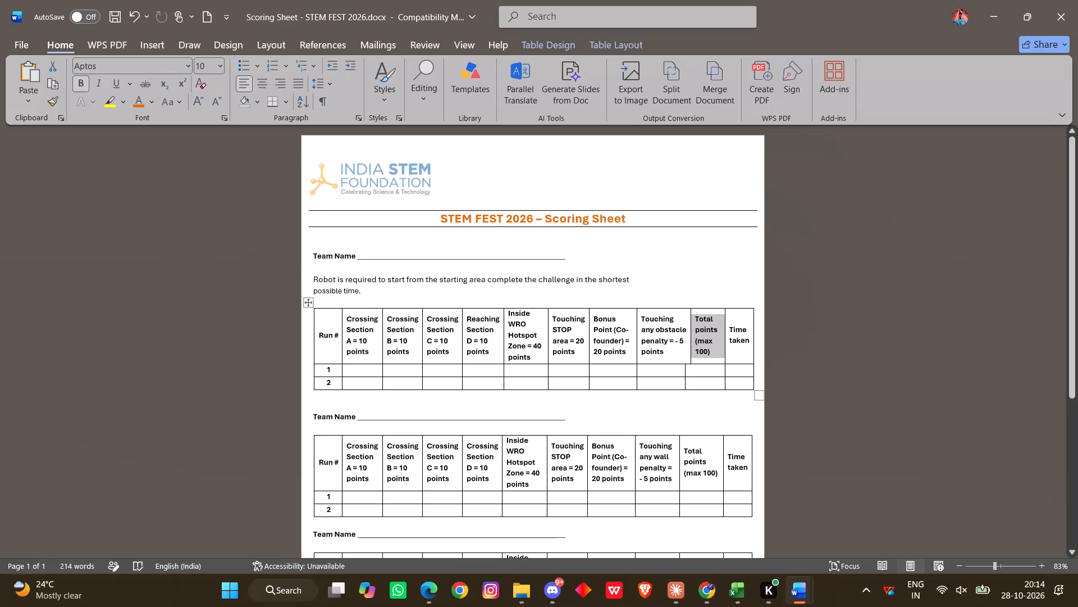
pyautogui.moveTo(684, 373); pyautogui.dragTo(691, 373)
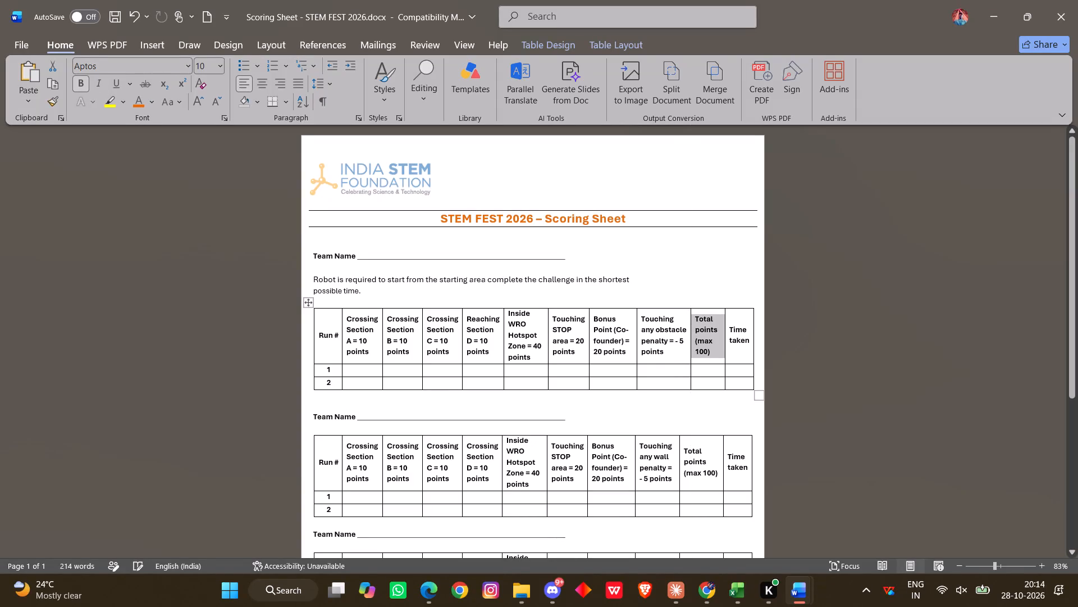
pyautogui.click(796, 320)
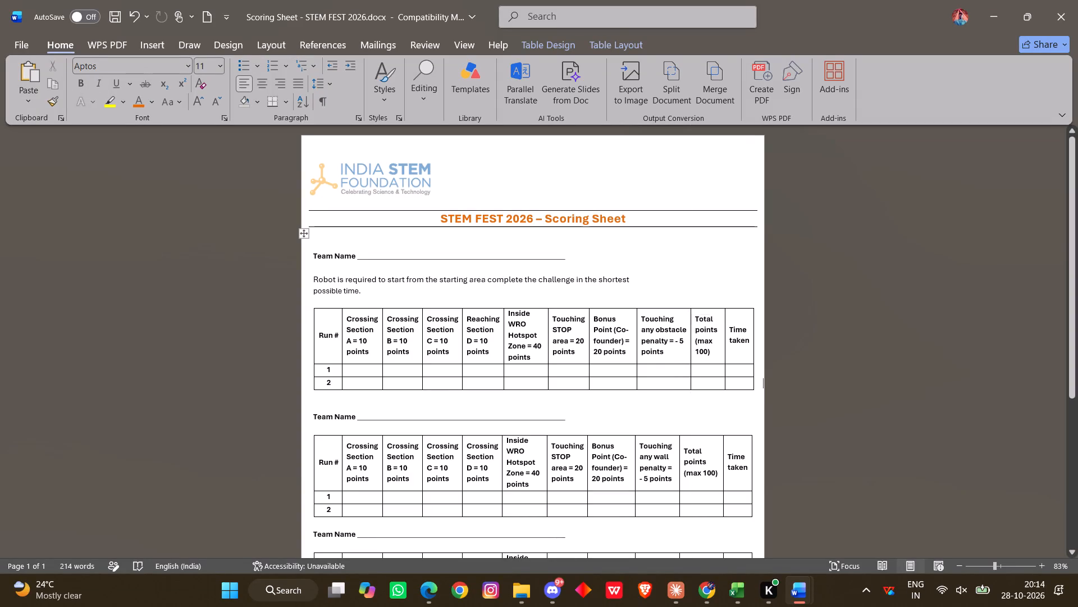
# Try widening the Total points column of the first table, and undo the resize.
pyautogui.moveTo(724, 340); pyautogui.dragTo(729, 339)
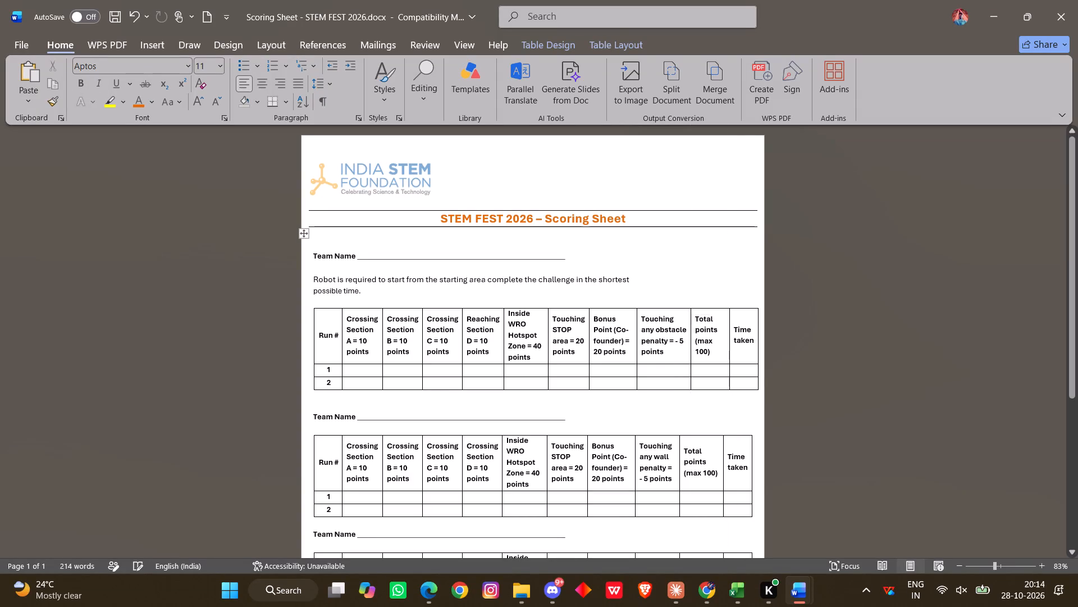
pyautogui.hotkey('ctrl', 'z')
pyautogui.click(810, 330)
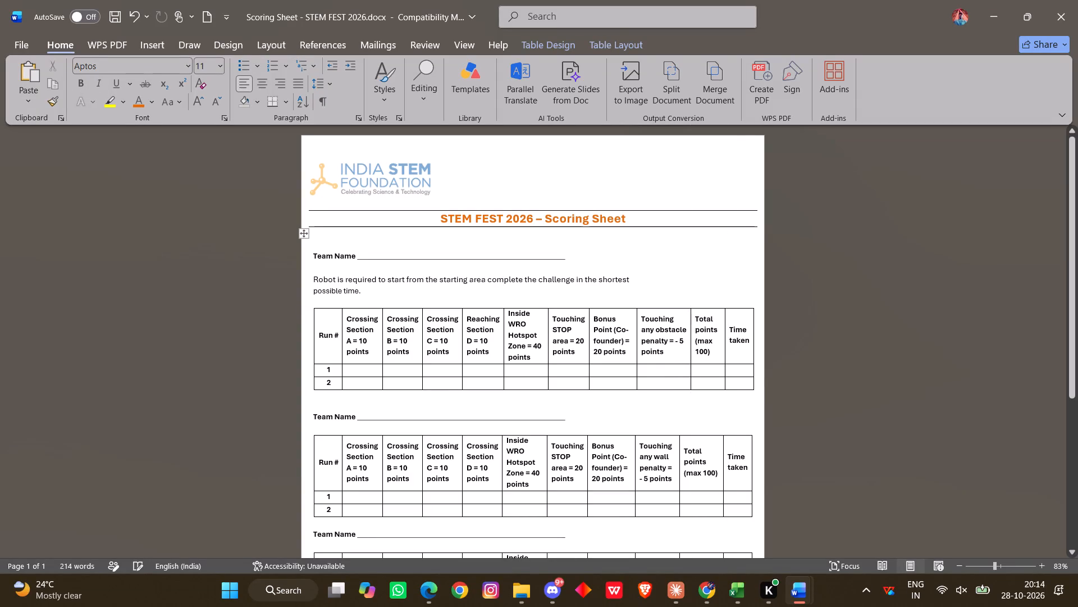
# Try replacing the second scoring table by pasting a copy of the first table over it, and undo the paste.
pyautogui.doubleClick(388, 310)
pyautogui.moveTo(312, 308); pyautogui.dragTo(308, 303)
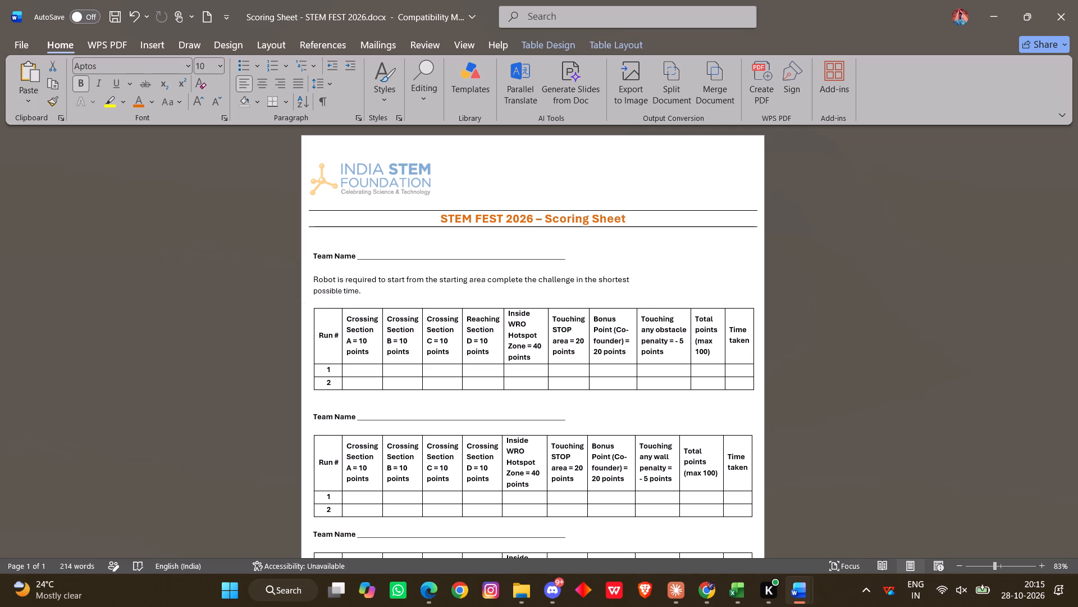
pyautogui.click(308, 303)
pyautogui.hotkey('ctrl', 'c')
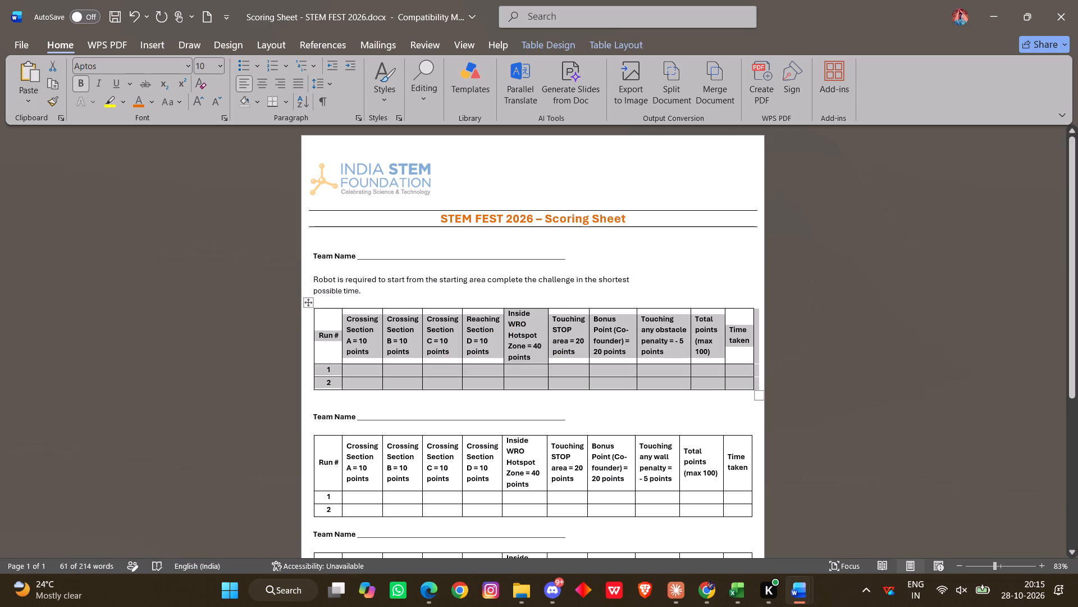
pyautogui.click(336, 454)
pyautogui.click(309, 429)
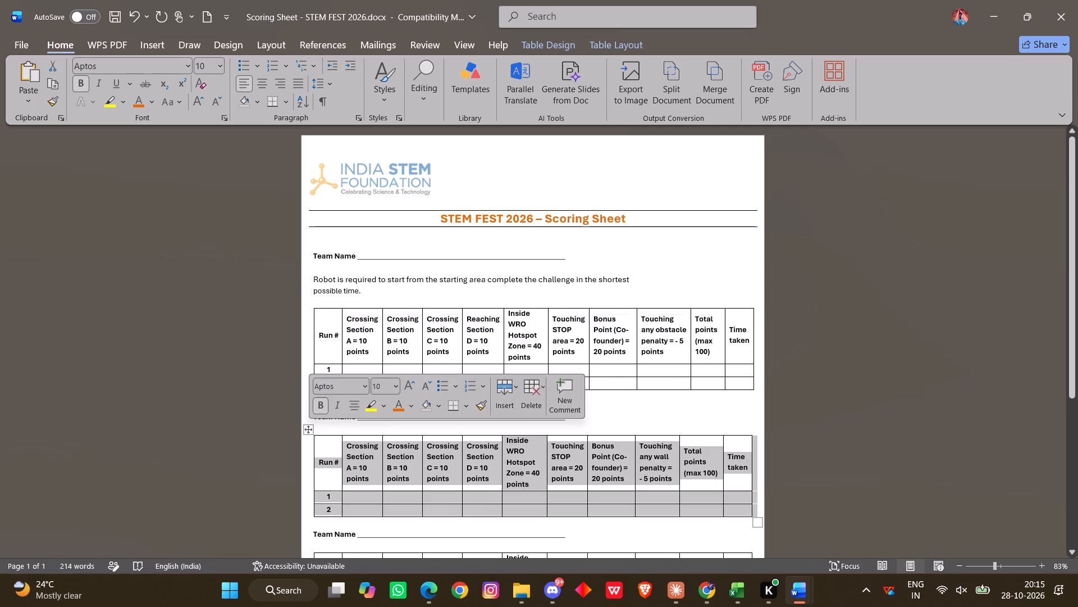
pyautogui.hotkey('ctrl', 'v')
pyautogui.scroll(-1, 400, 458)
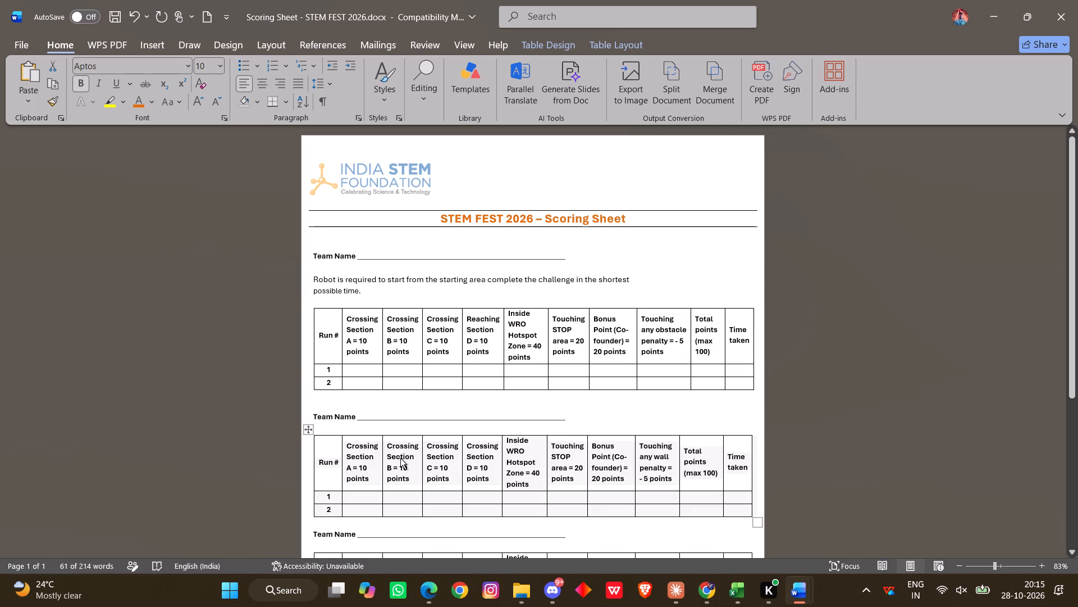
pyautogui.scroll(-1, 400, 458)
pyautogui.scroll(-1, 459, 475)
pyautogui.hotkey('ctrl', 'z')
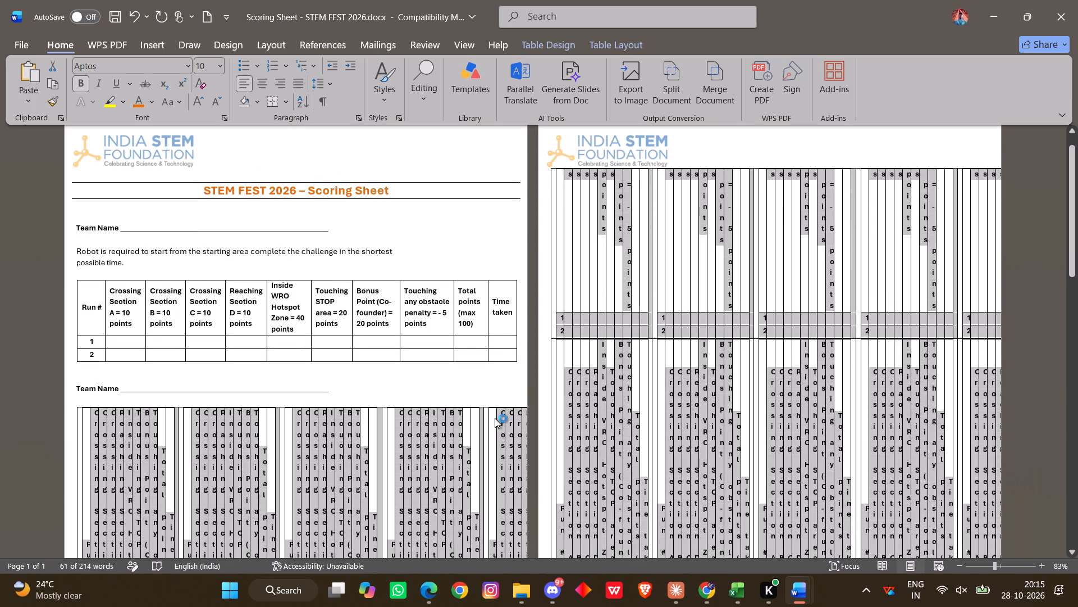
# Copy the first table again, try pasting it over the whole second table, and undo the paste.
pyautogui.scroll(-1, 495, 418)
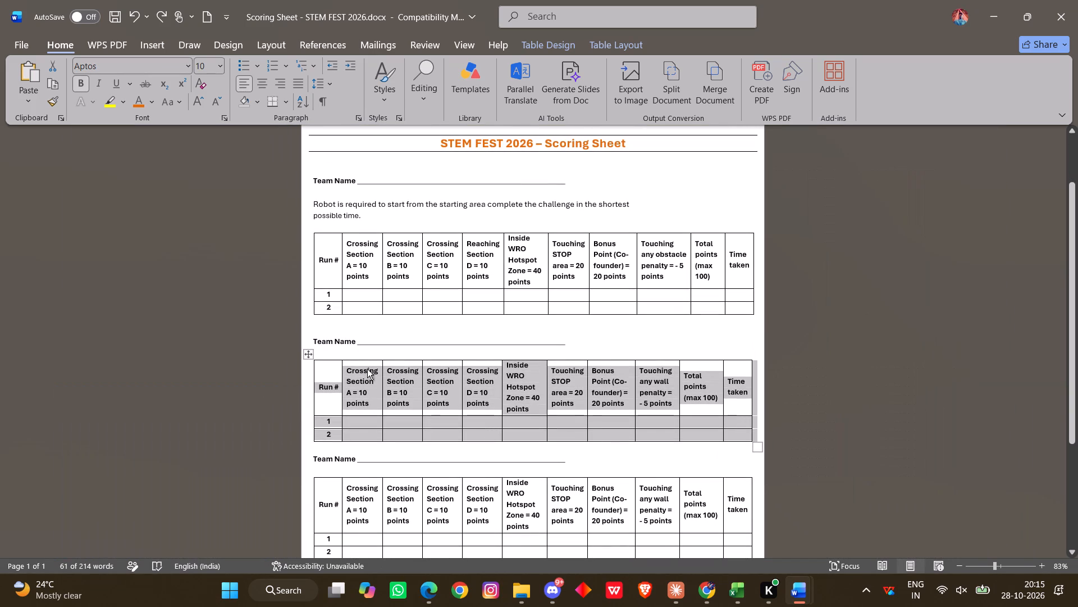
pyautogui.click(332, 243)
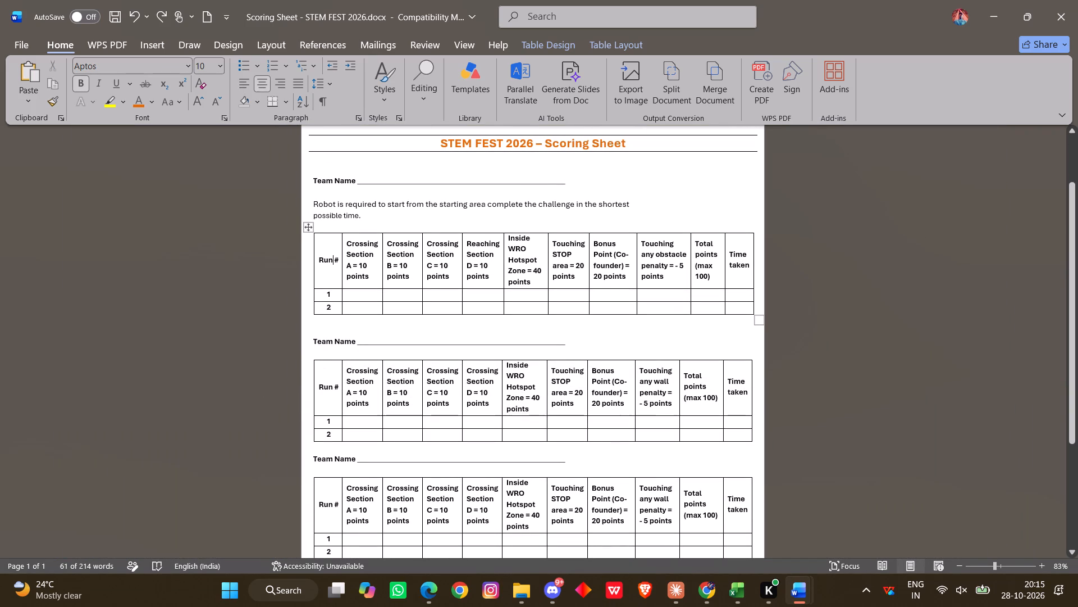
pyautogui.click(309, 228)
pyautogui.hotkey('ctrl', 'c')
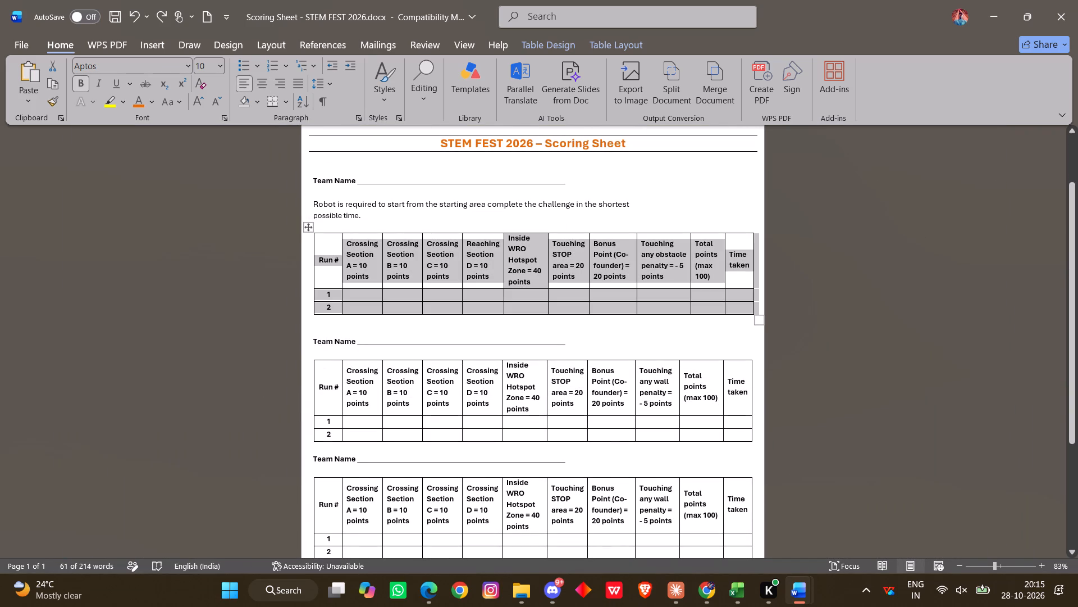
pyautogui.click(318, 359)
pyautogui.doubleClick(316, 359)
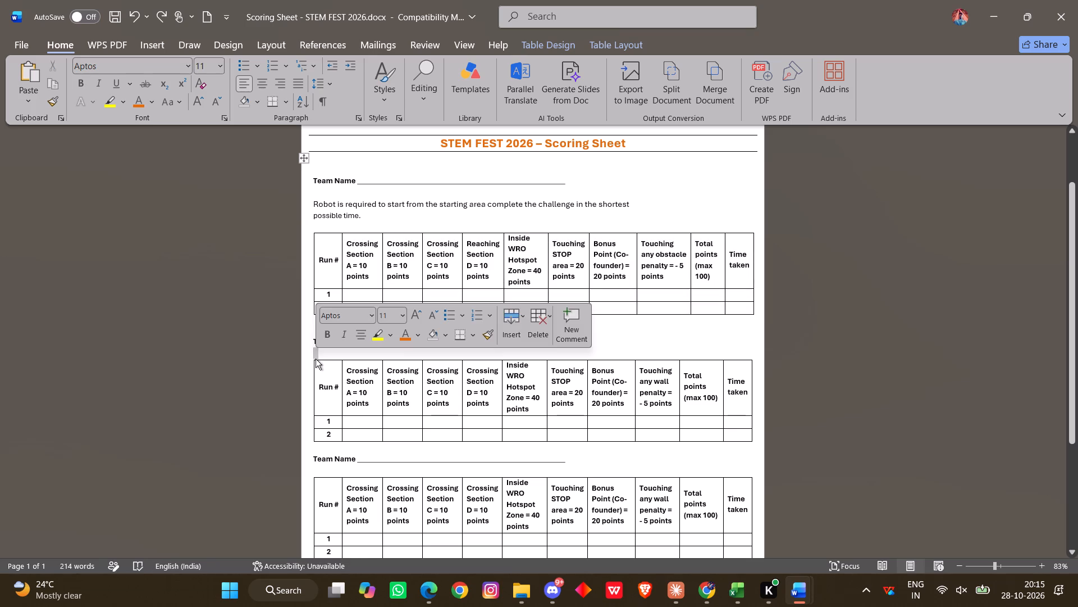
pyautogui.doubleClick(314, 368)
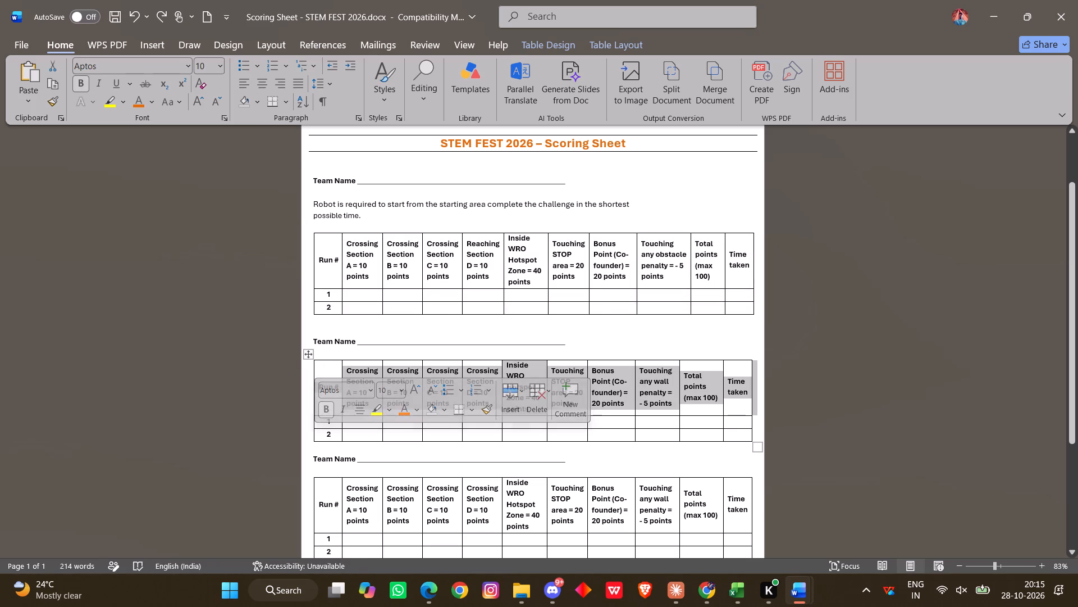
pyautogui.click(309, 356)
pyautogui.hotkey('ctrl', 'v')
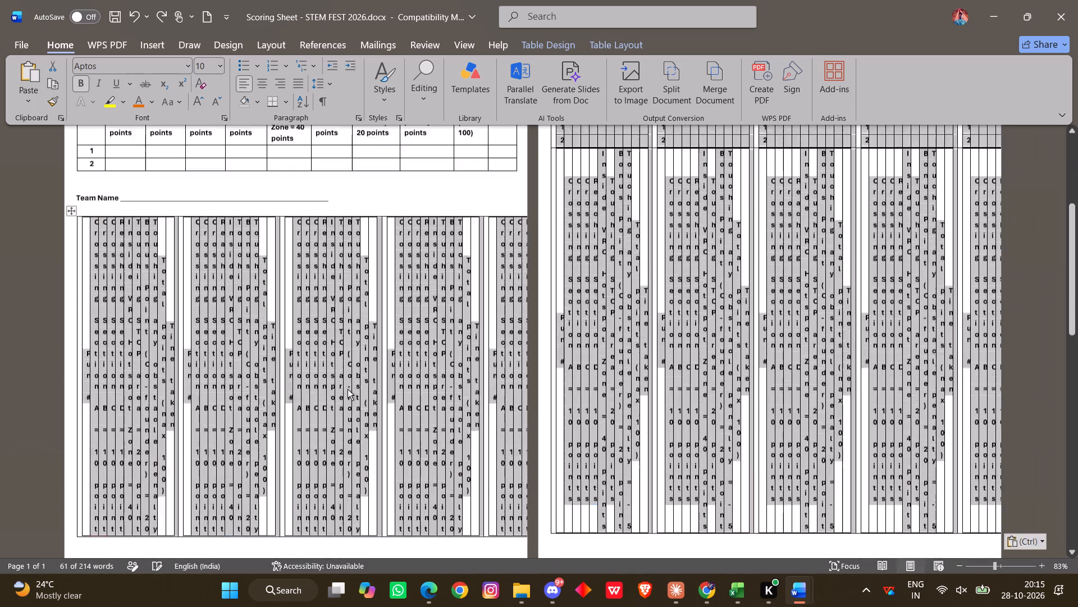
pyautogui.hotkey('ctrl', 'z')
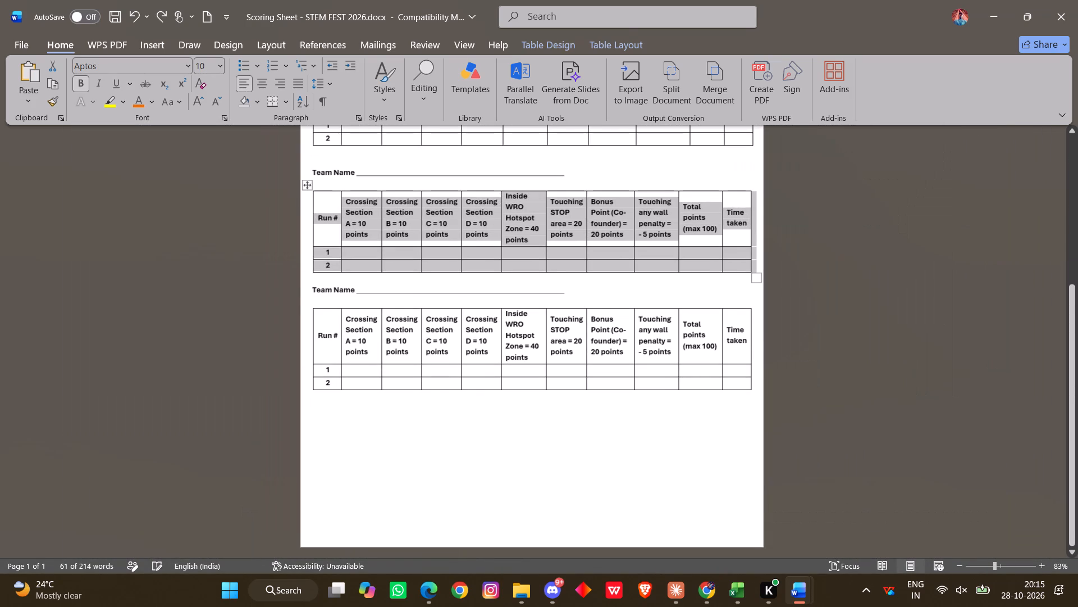
# Clear the contents of the second scoring table and delete the whole table.
pyautogui.scroll(1, 369, 386)
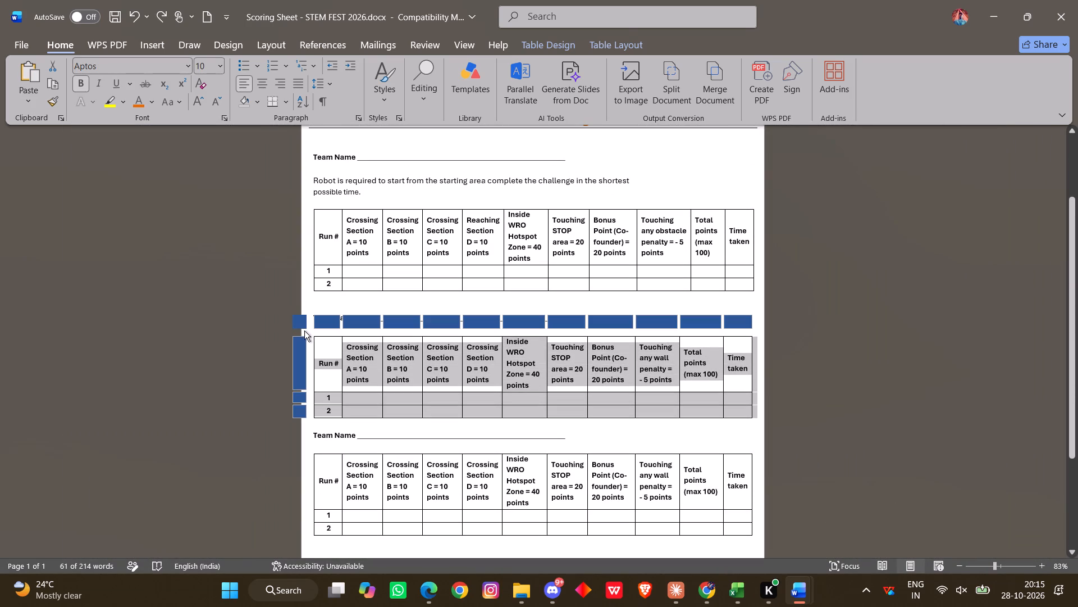
pyautogui.click(301, 324)
pyautogui.press('Delete')
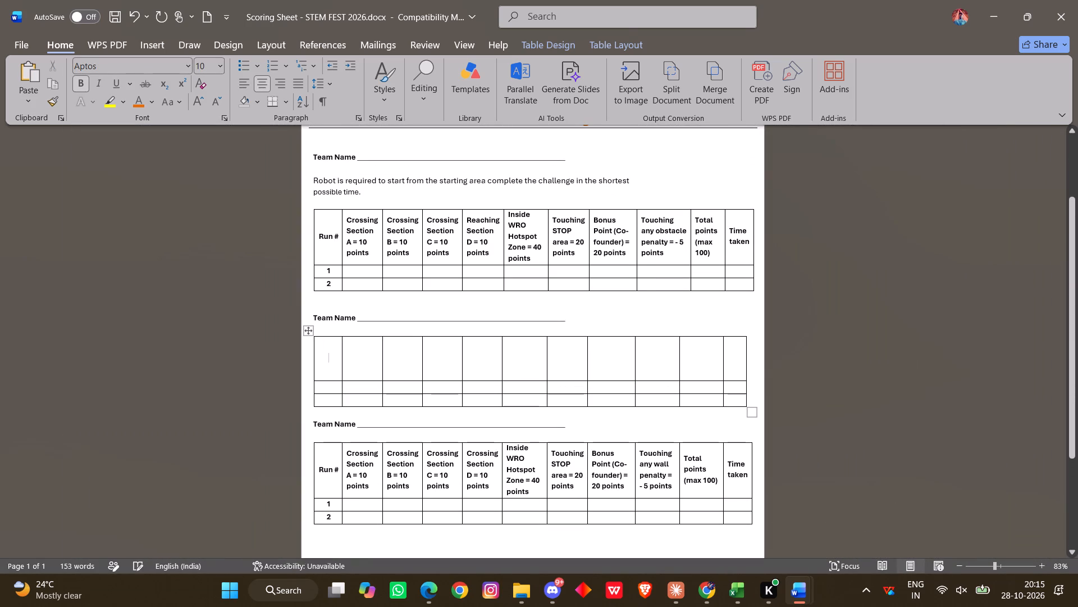
pyautogui.click(308, 326)
pyautogui.rightClick(308, 326)
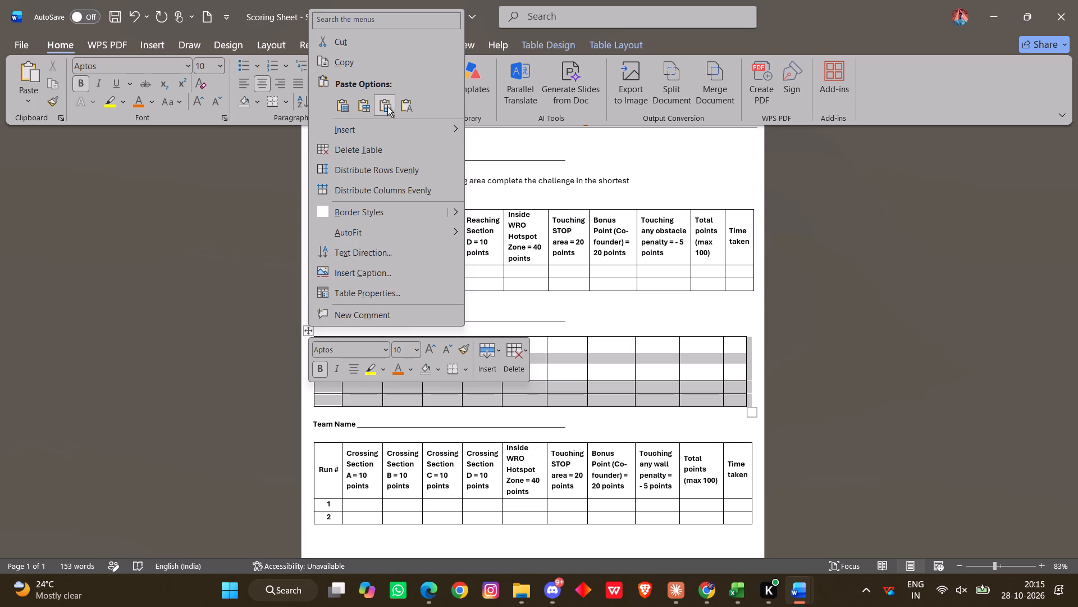
pyautogui.click(365, 153)
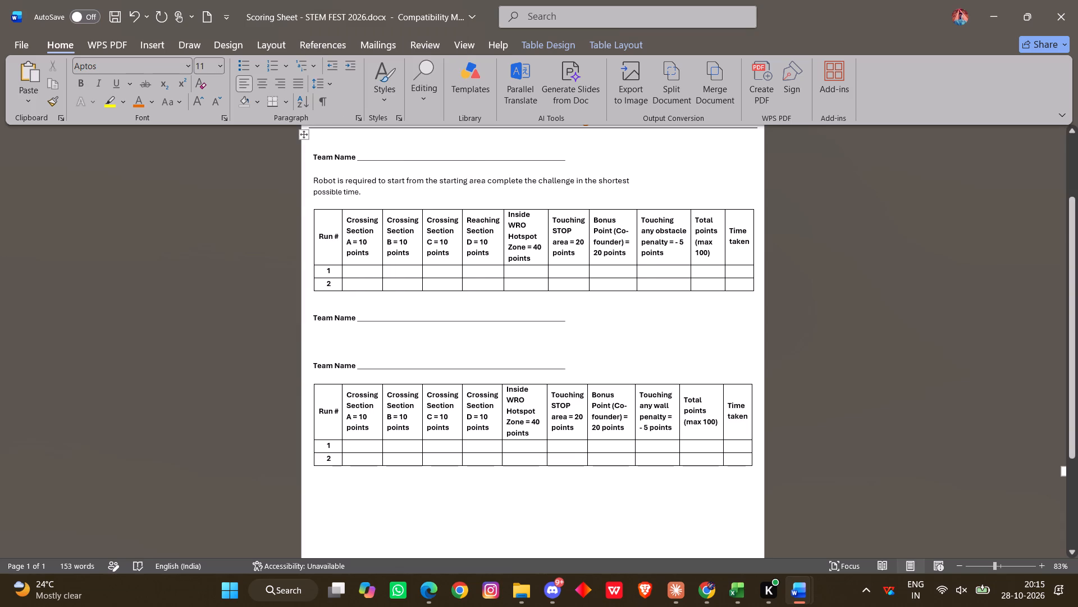
# Paste a copy of the first table beneath the second Team Name line, leaving a blank line between them.
pyautogui.click(316, 211)
pyautogui.click(305, 209)
pyautogui.click(307, 205)
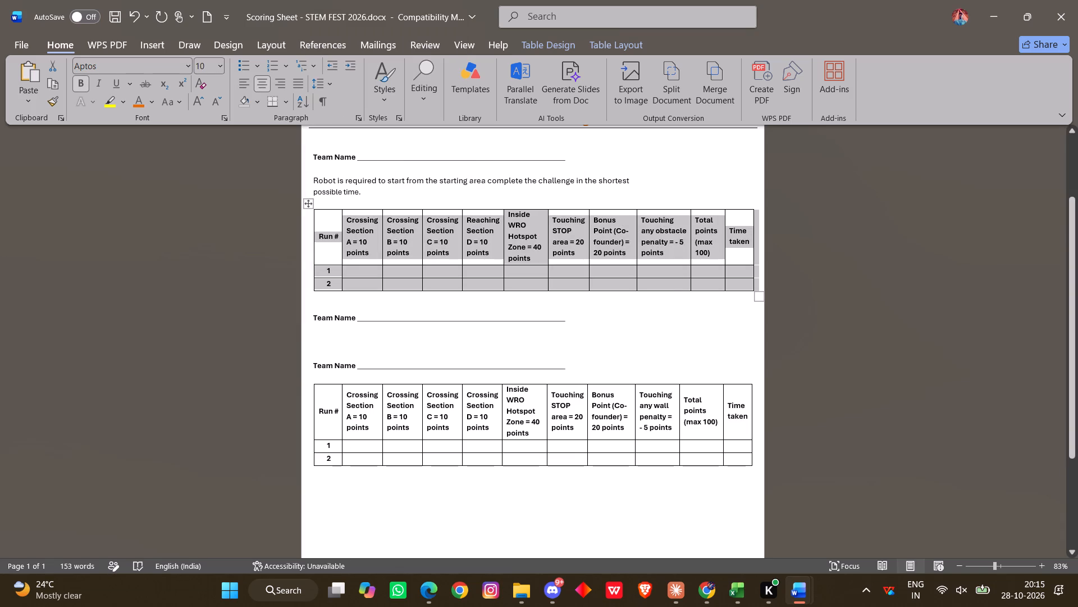
pyautogui.hotkey('ctrl', 'c')
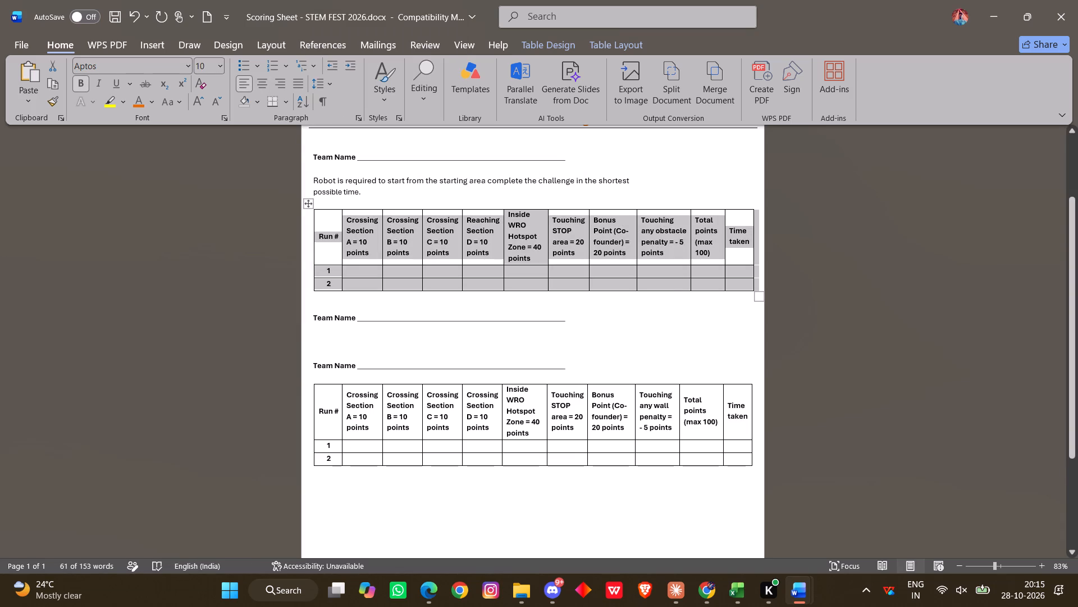
pyautogui.click(316, 330)
pyautogui.hotkey('ctrl', 'v')
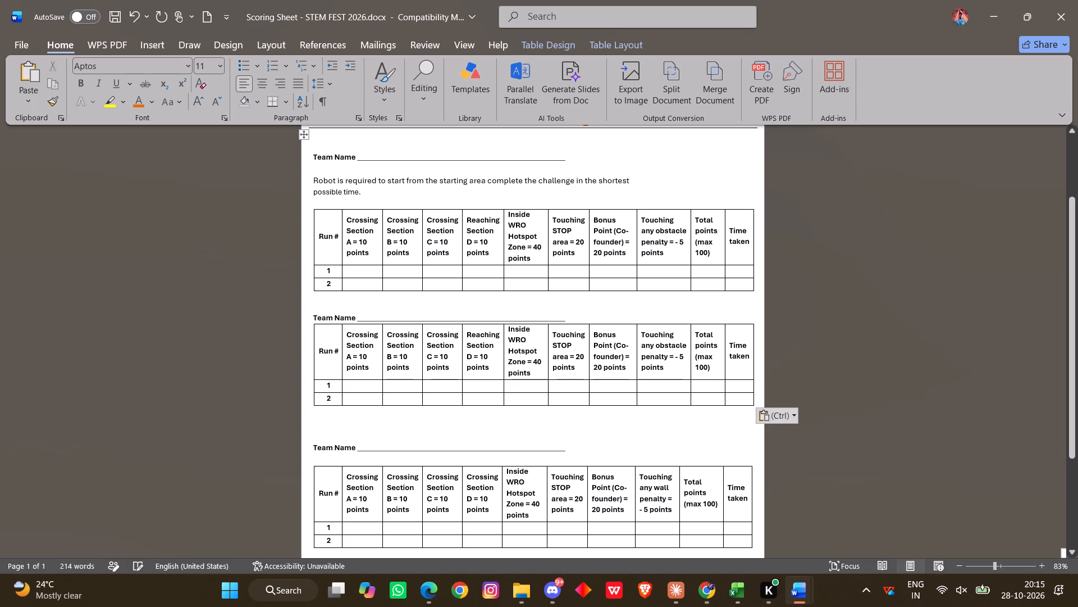
pyautogui.hotkey('ctrl', 'z')
pyautogui.press('Return')
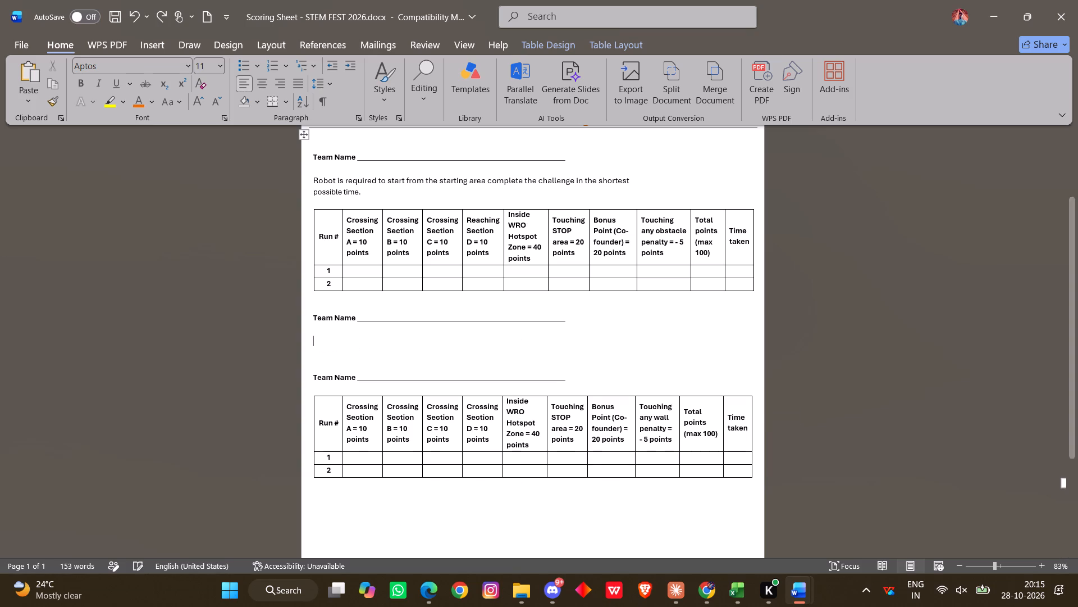
pyautogui.hotkey('ctrl', 'v')
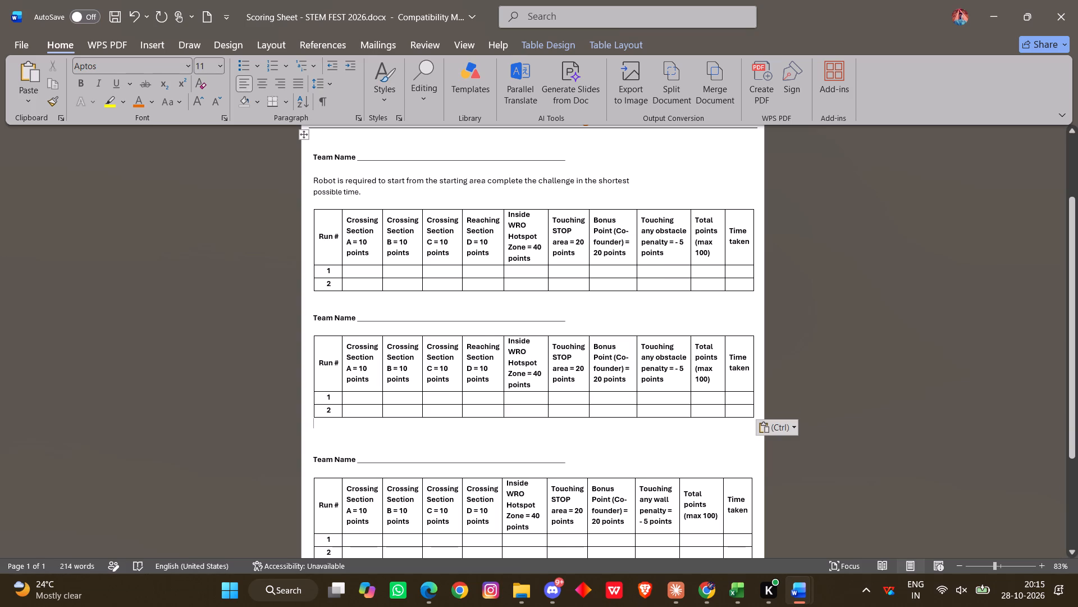
pyautogui.scroll(-1, 428, 423)
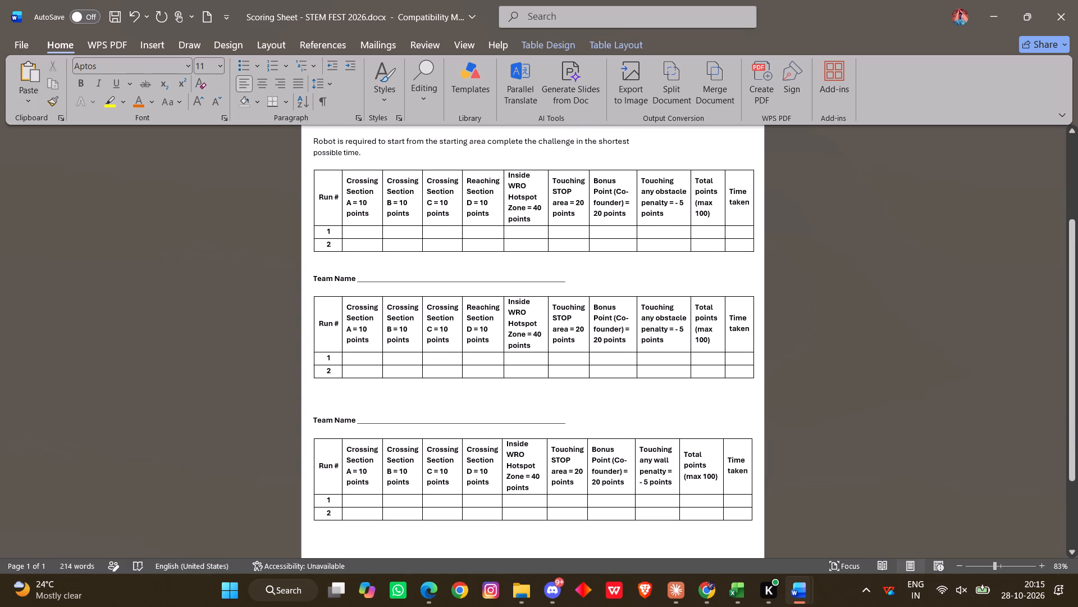
# Delete the whole third scoring table beneath the last Team Name line.
pyautogui.scroll(-1, 428, 423)
pyautogui.click(344, 441)
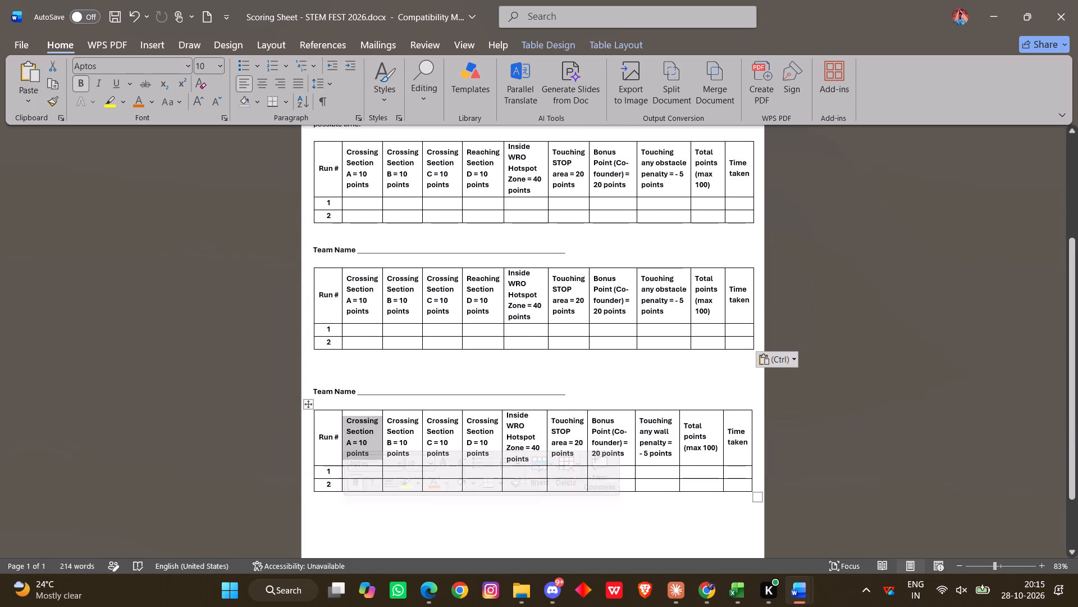
pyautogui.click(305, 401)
pyautogui.rightClick(305, 401)
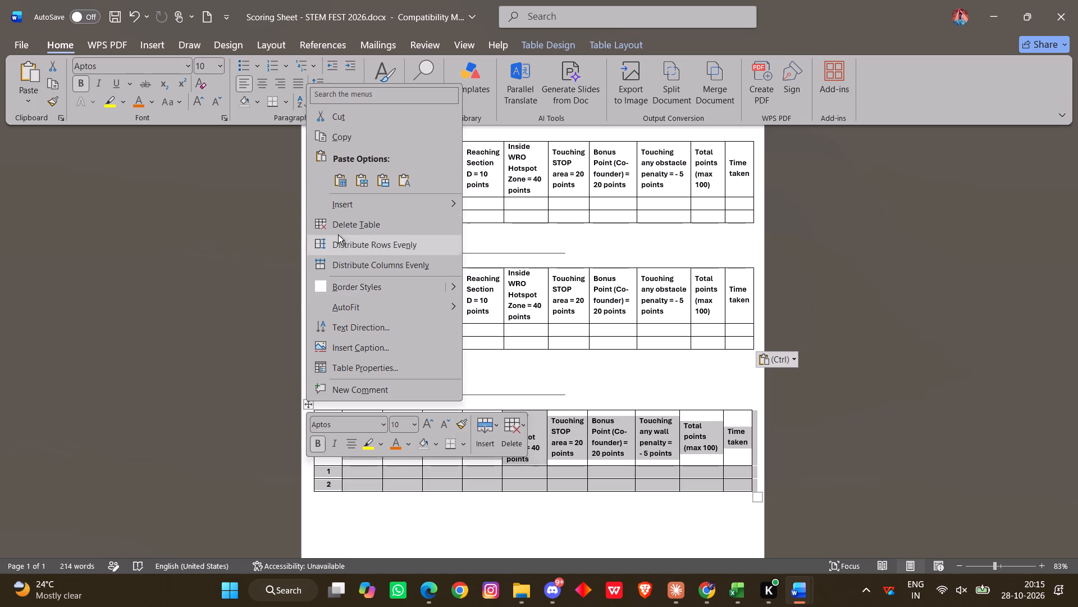
pyautogui.click(337, 227)
# Paste a copy of the revised first table beneath the third Team Name line.
pyautogui.click(320, 405)
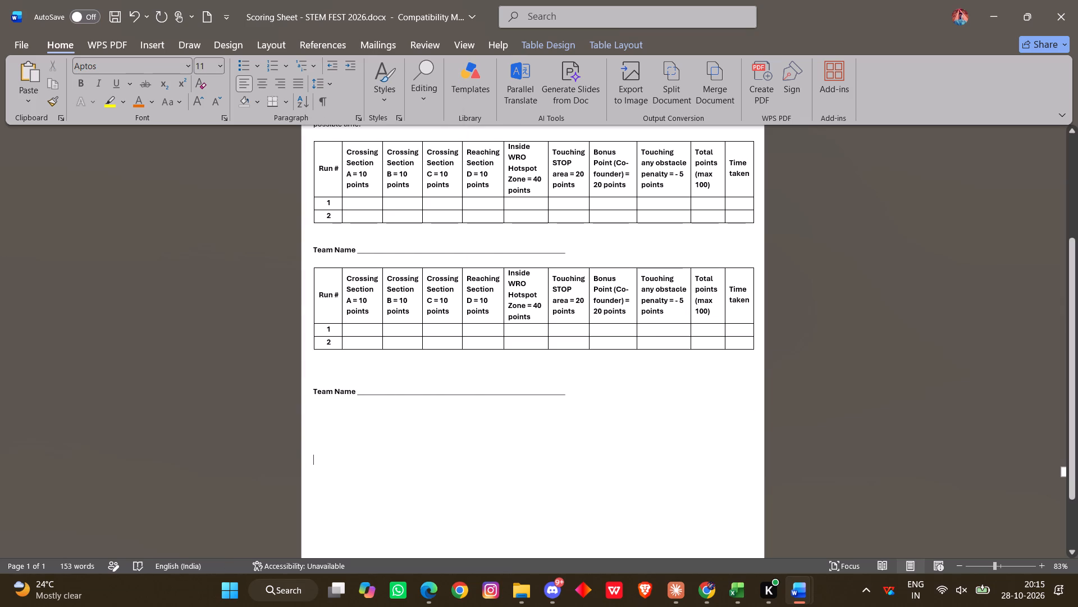
pyautogui.click(319, 420)
pyautogui.hotkey('ctrl', 'c')
pyautogui.hotkey('ctrl', 'v')
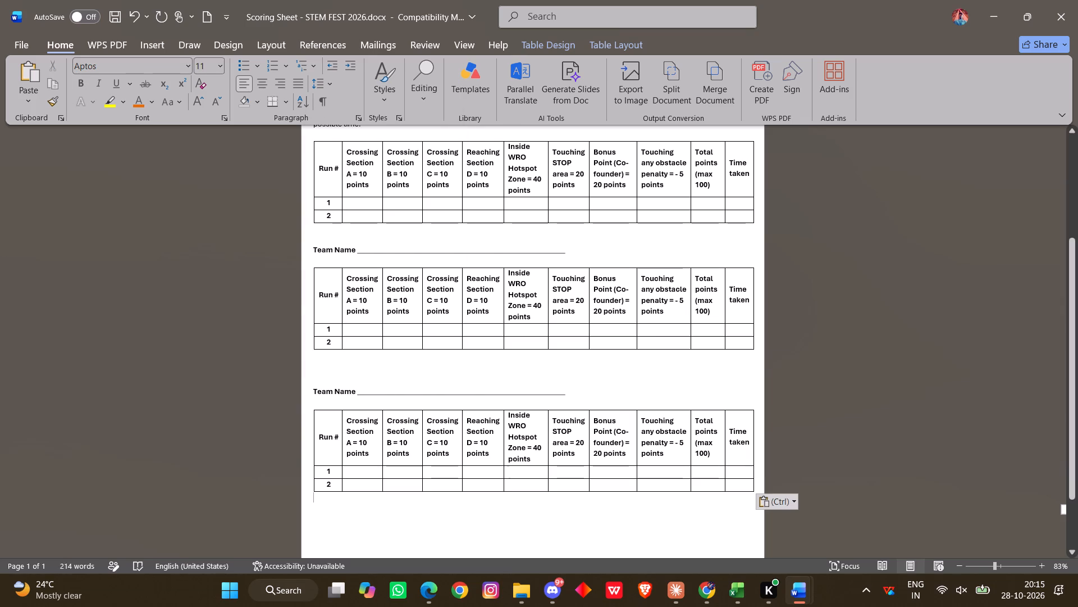
pyautogui.click(531, 377)
pyautogui.press('BackSpace')
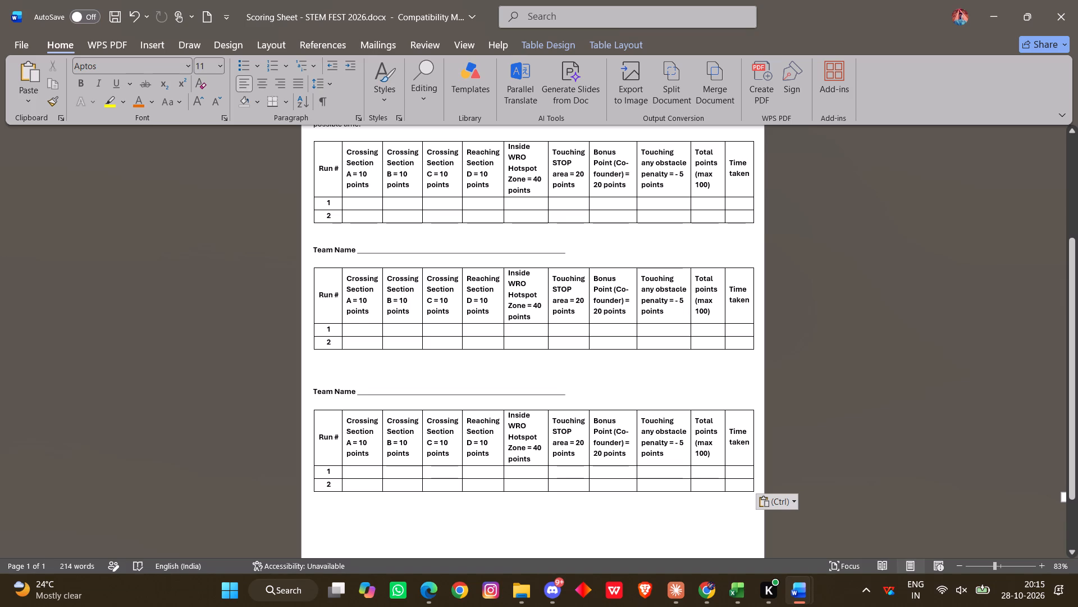
# Move the first Team Name line from beneath the heading to a new line between the robot instruction and the first table.
pyautogui.scroll(2, 501, 372)
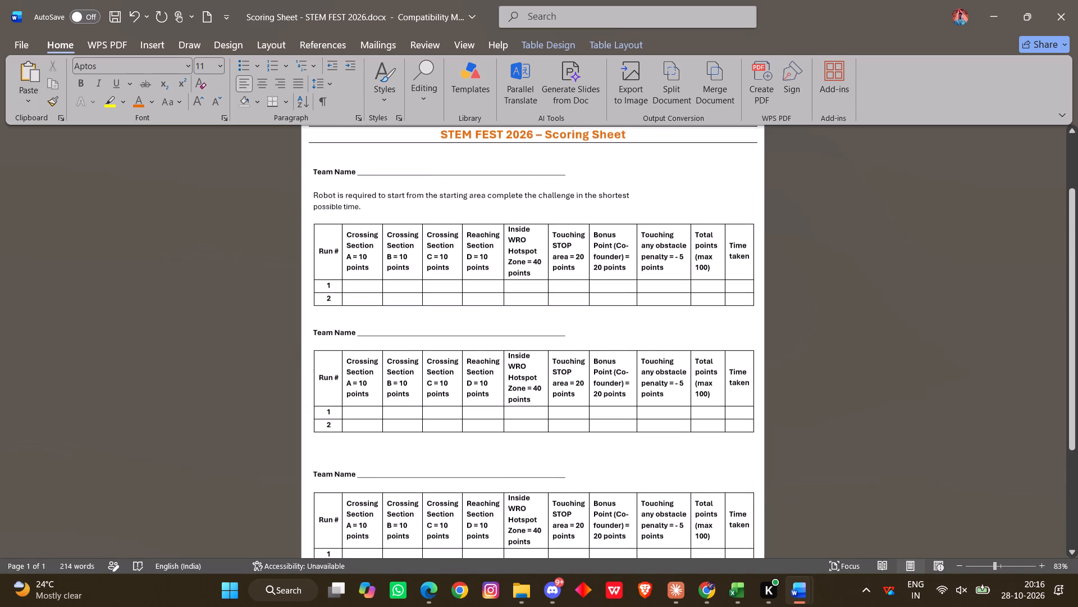
pyautogui.scroll(2, 502, 383)
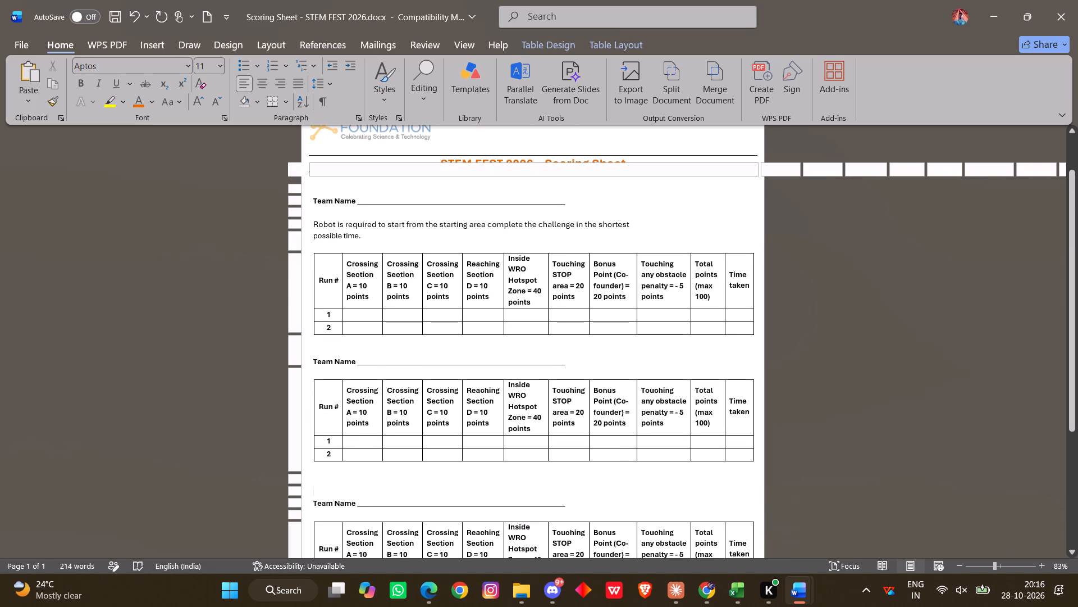
pyautogui.moveTo(574, 203); pyautogui.dragTo(317, 207)
pyautogui.hotkey('ctrl', 'x')
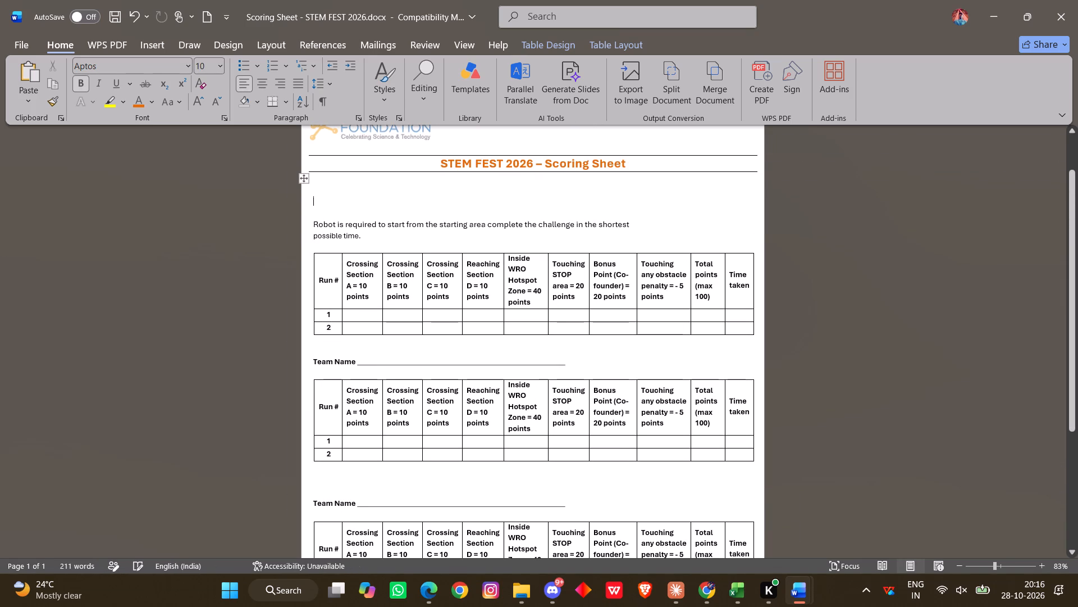
pyautogui.click(417, 234)
pyautogui.press('Return')
pyautogui.press('Return')
pyautogui.hotkey('ctrl', 'v')
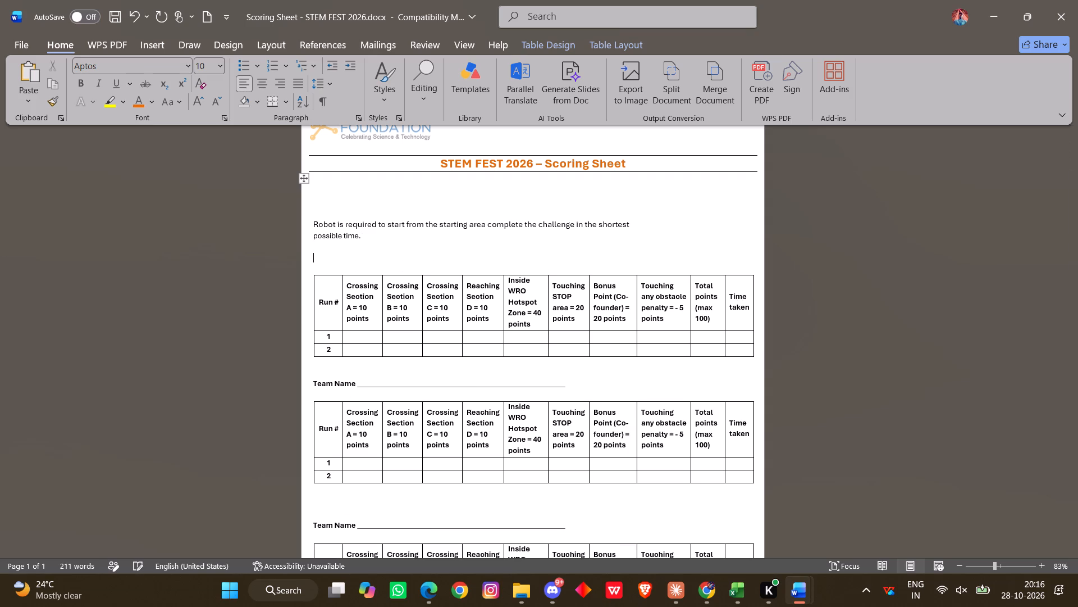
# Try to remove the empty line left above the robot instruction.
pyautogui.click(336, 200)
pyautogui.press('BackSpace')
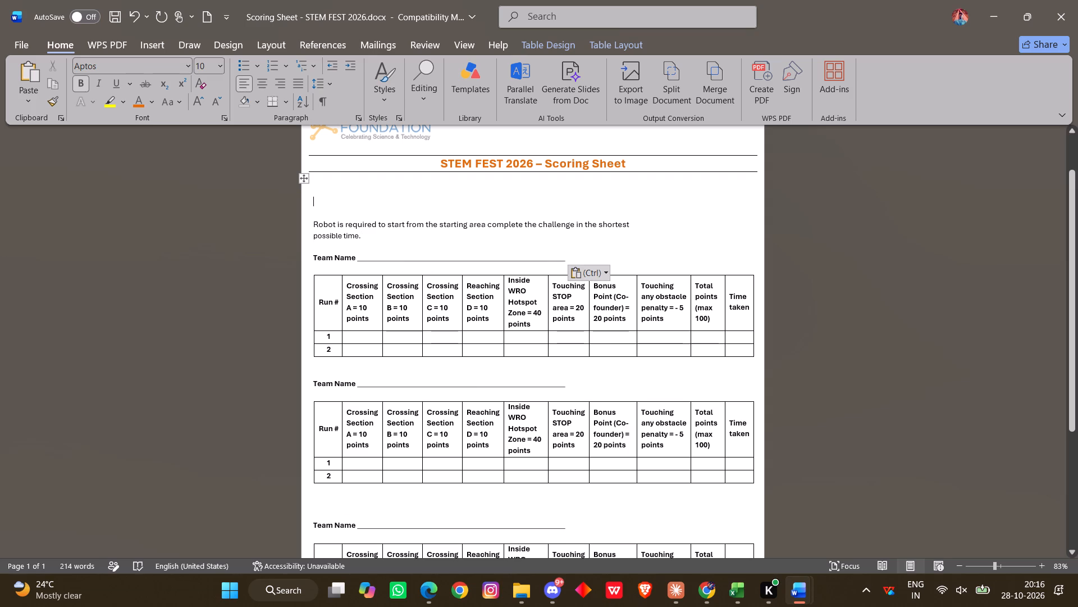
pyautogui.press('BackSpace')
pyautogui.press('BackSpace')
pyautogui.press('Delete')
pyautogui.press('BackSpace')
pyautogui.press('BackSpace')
# Move the instruction's first line, "Robot is required to start from… in the shortest", directly beneath the STEM FEST 2026 – Scoring Sheet heading.
pyautogui.moveTo(366, 237); pyautogui.dragTo(319, 224)
pyautogui.click(346, 219)
pyautogui.click(363, 229)
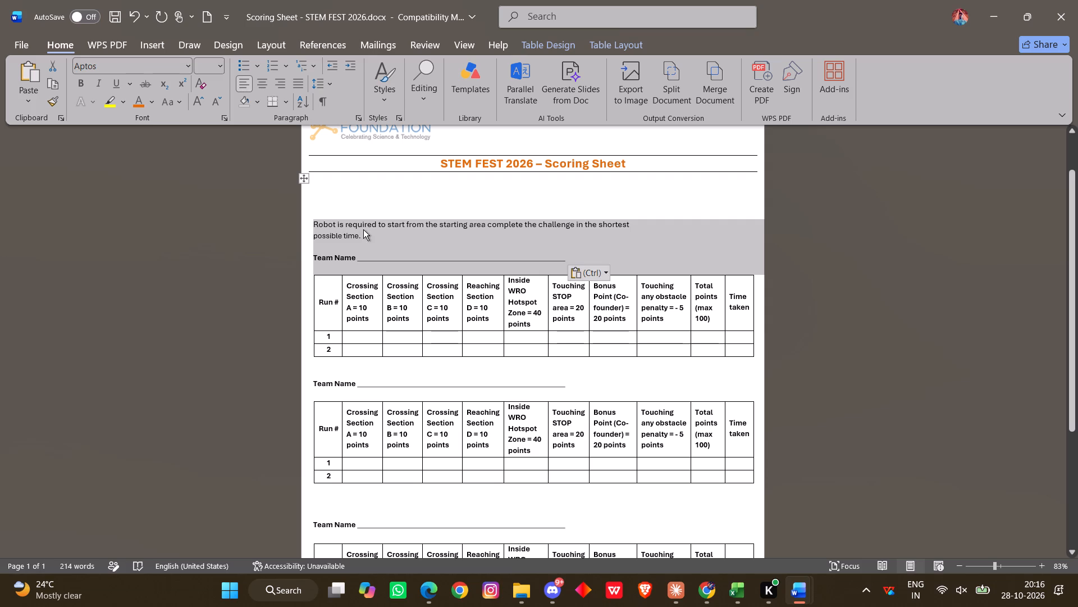
pyautogui.moveTo(365, 236); pyautogui.dragTo(347, 231)
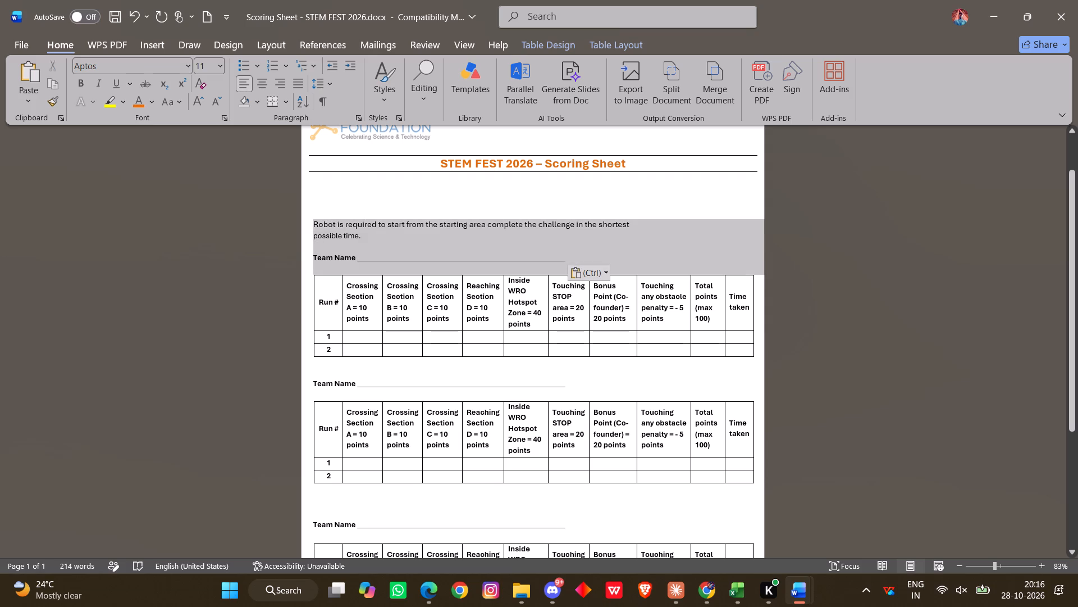
pyautogui.moveTo(347, 231); pyautogui.dragTo(358, 233)
pyautogui.click(358, 233)
pyautogui.click(319, 223)
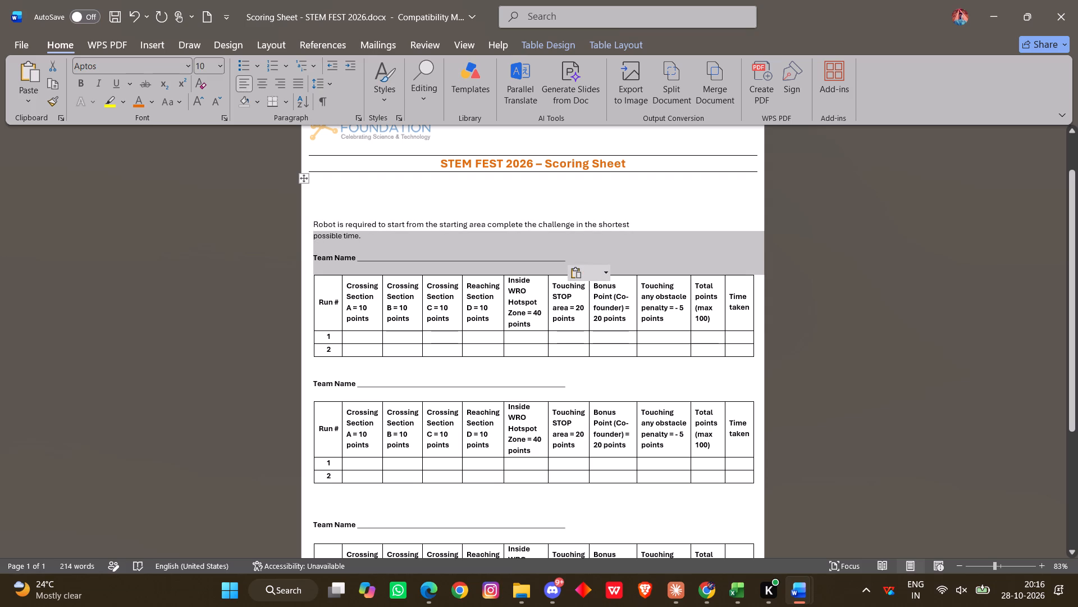
pyautogui.click(317, 185)
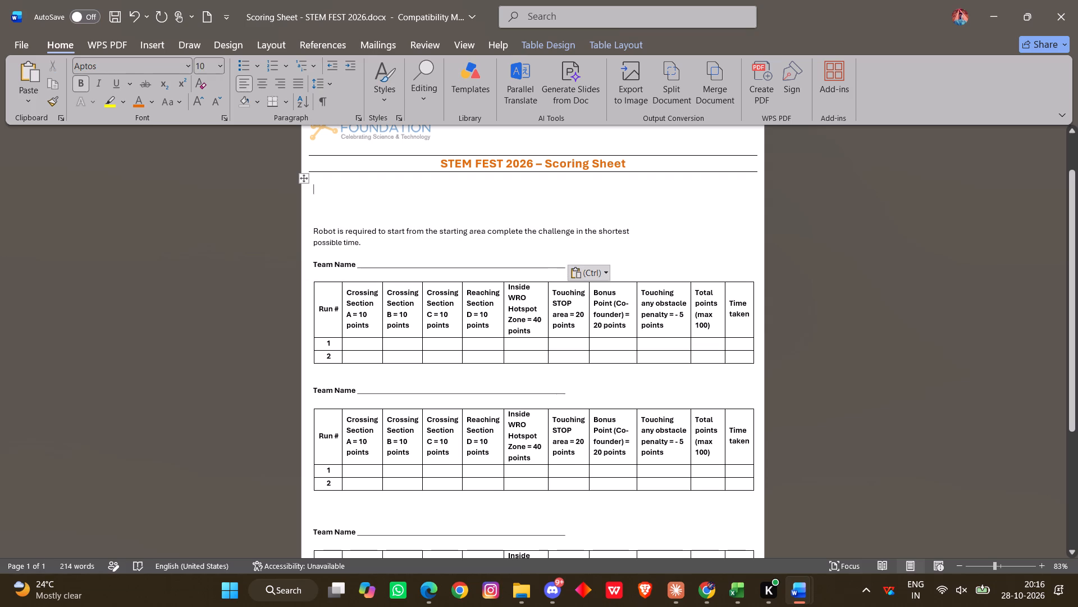
pyautogui.click(318, 192)
pyautogui.moveTo(314, 229); pyautogui.dragTo(396, 228)
pyautogui.moveTo(396, 228); pyautogui.dragTo(565, 223)
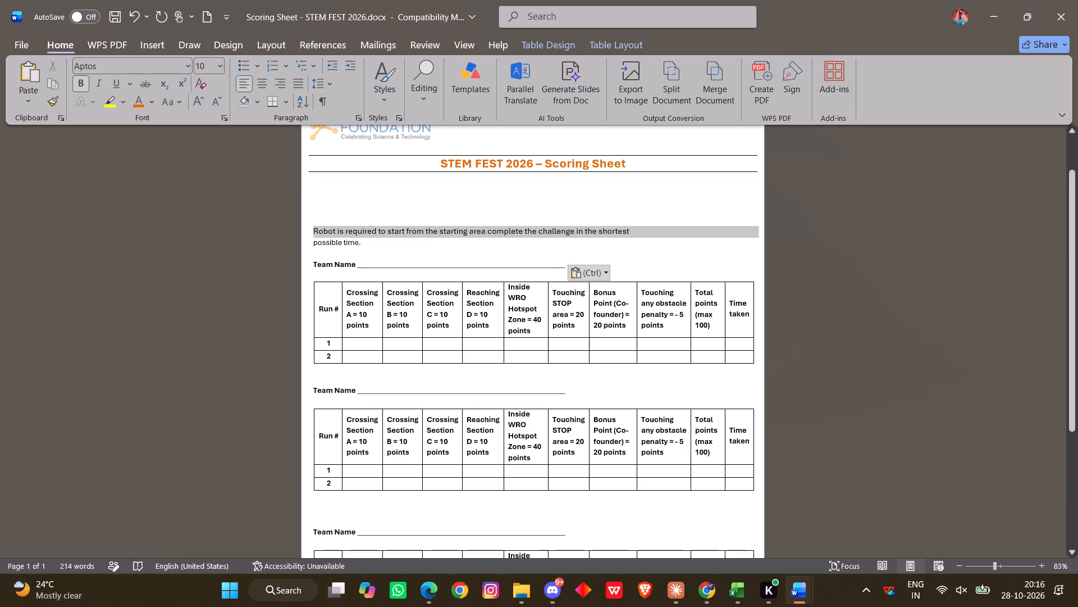
pyautogui.moveTo(565, 223); pyautogui.dragTo(413, 230)
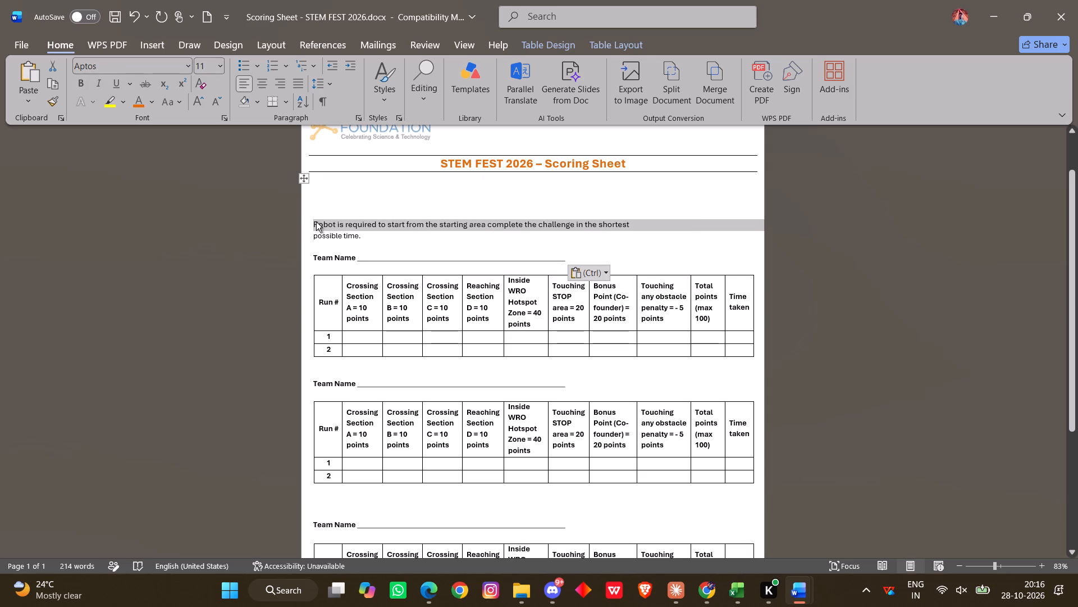
pyautogui.click(316, 221)
pyautogui.moveTo(313, 221); pyautogui.dragTo(520, 232)
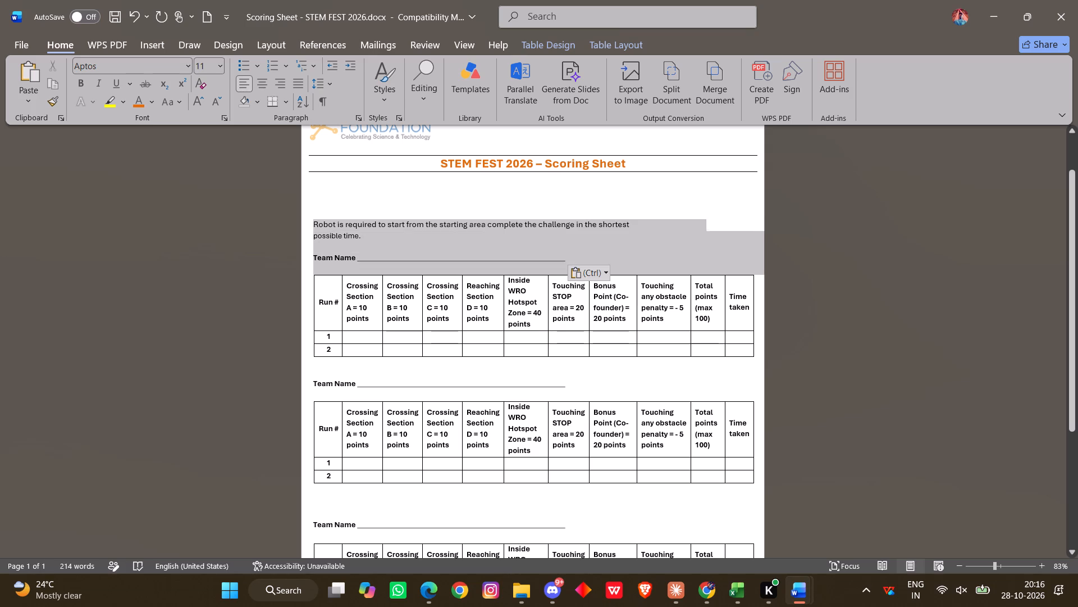
pyautogui.moveTo(520, 232); pyautogui.dragTo(537, 223)
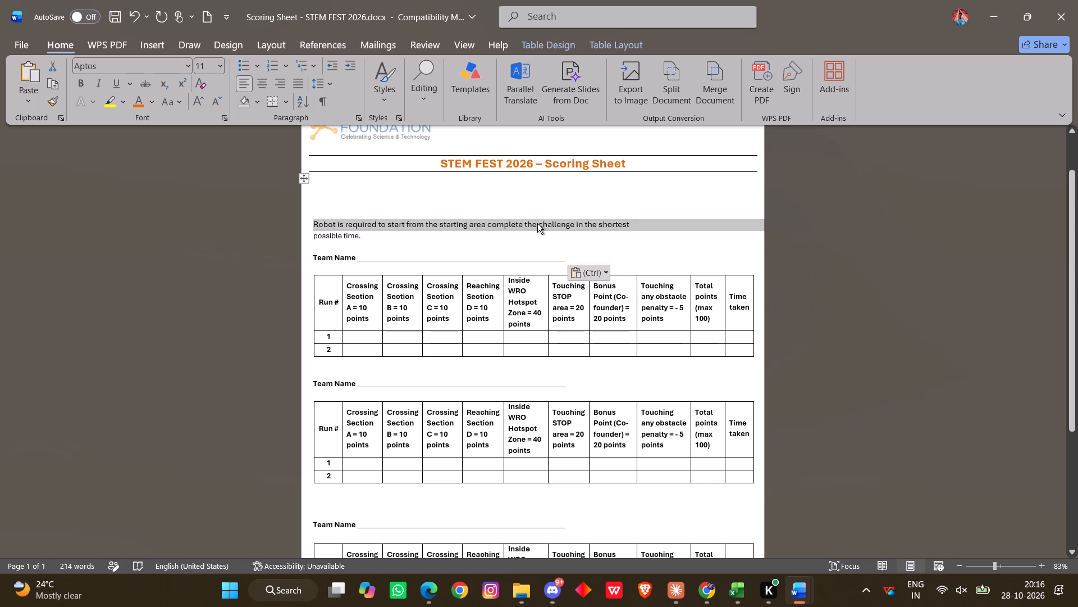
pyautogui.hotkey('ctrl', 'x')
pyautogui.click(381, 189)
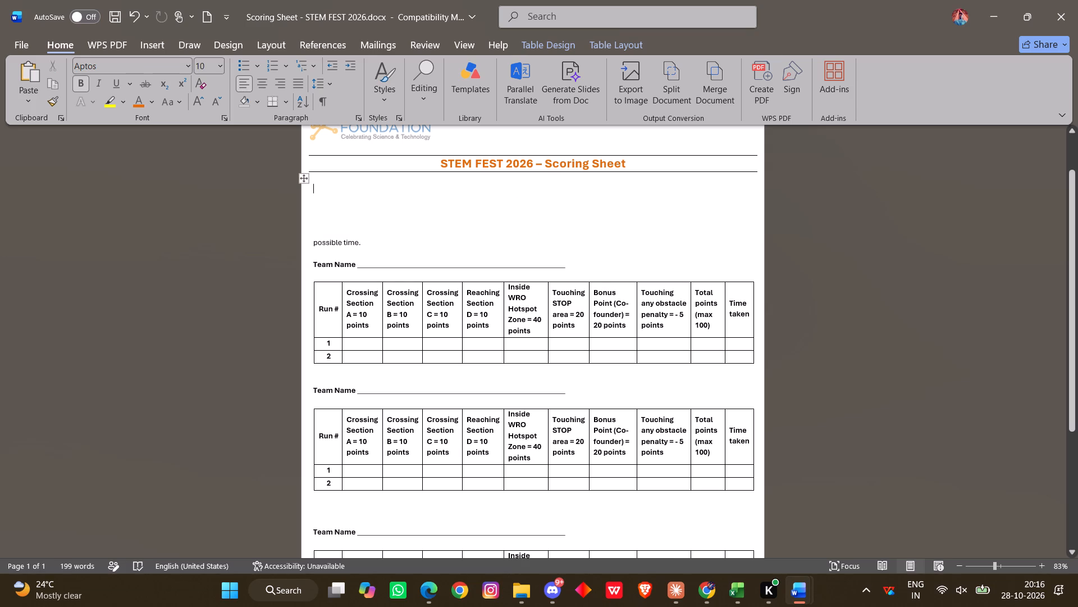
pyautogui.hotkey('ctrl', 'v')
# Complete the moved instruction sentence with "possible time" on the same line.
pyautogui.click(634, 188)
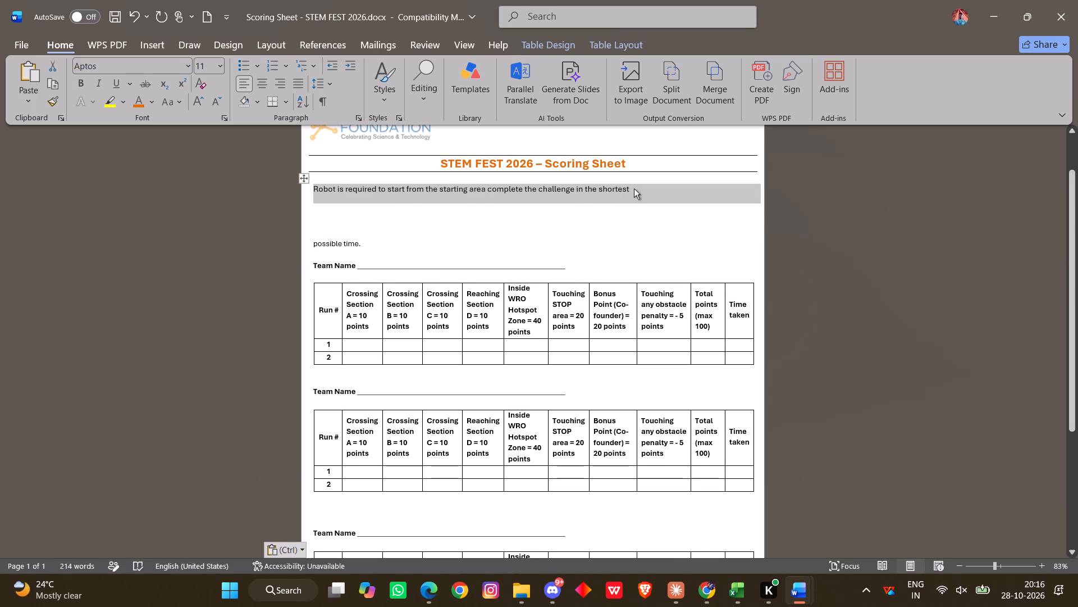
pyautogui.press('space')
pyautogui.write('[p')
pyautogui.press('BackSpace')
pyautogui.press('BackSpace')
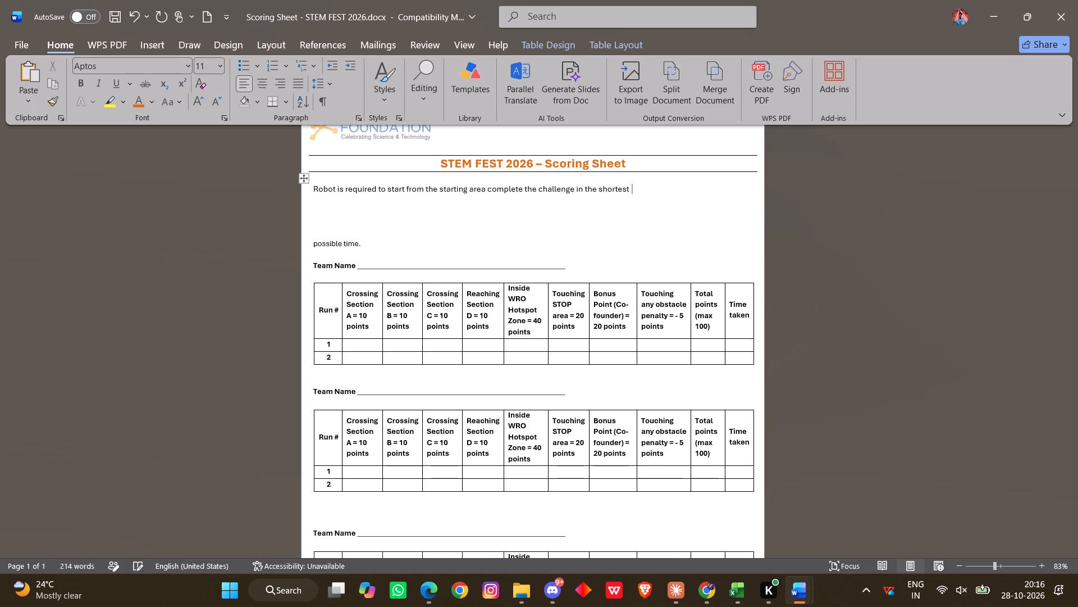
pyautogui.write('possible')
pyautogui.press('space')
pyautogui.write('time')
# Delete the leftover "possible time." text above the first Team Name line.
pyautogui.moveTo(481, 241); pyautogui.dragTo(423, 240)
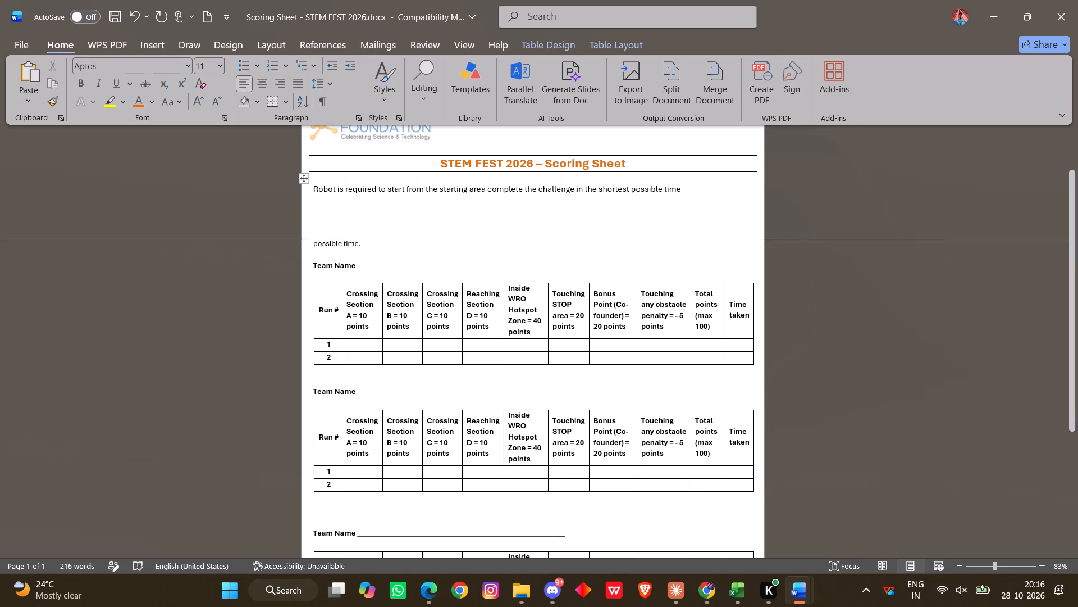
pyautogui.moveTo(423, 240); pyautogui.dragTo(340, 220)
pyautogui.moveTo(367, 242); pyautogui.dragTo(321, 221)
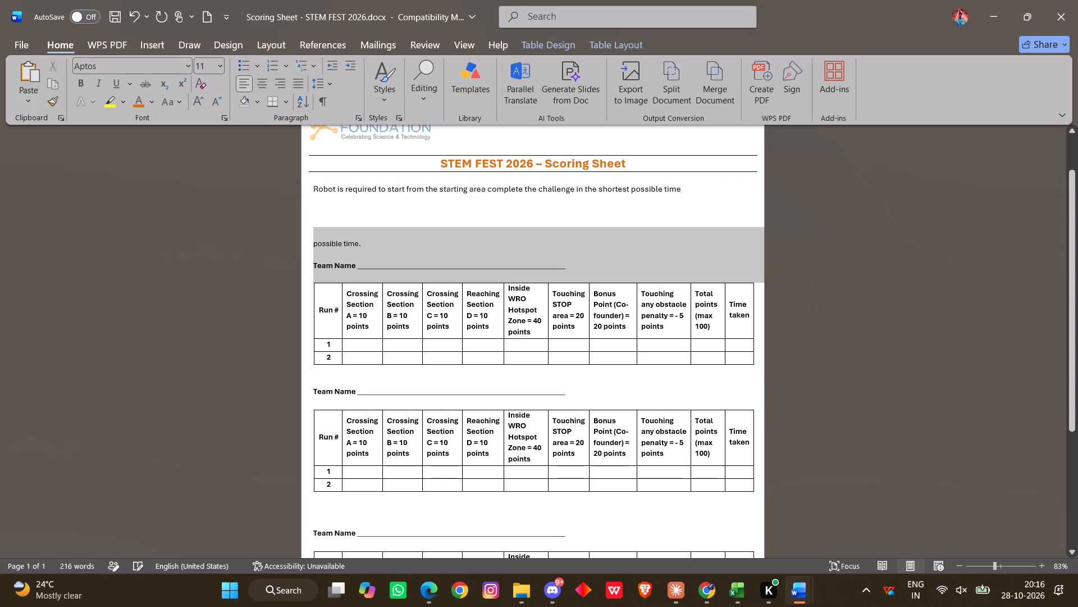
pyautogui.moveTo(321, 221); pyautogui.dragTo(373, 249)
pyautogui.click(373, 249)
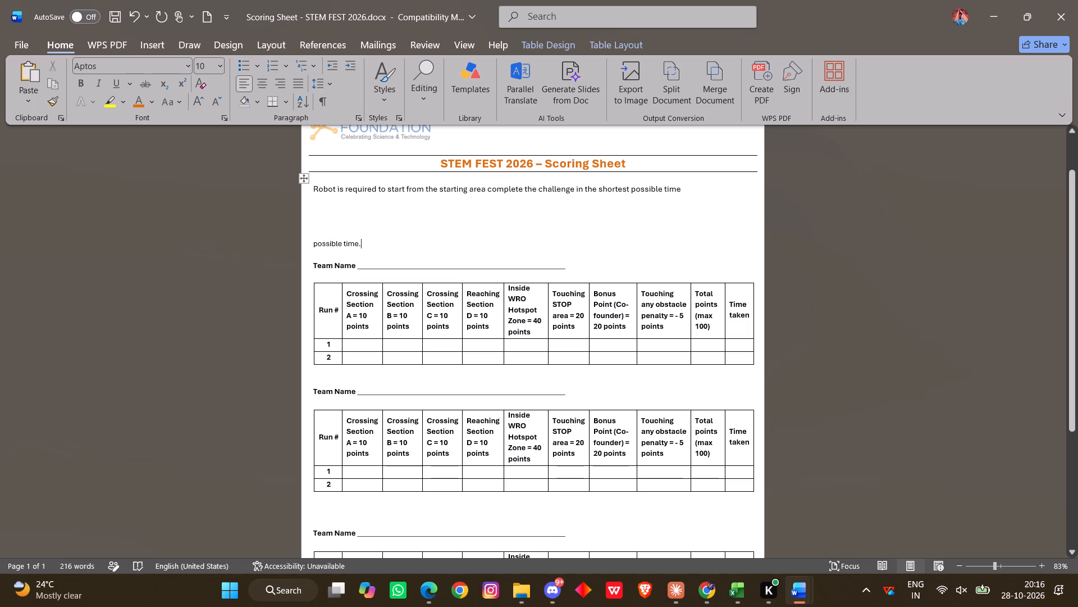
pyautogui.moveTo(367, 244); pyautogui.dragTo(310, 246)
pyautogui.press('Delete')
pyautogui.press('BackSpace')
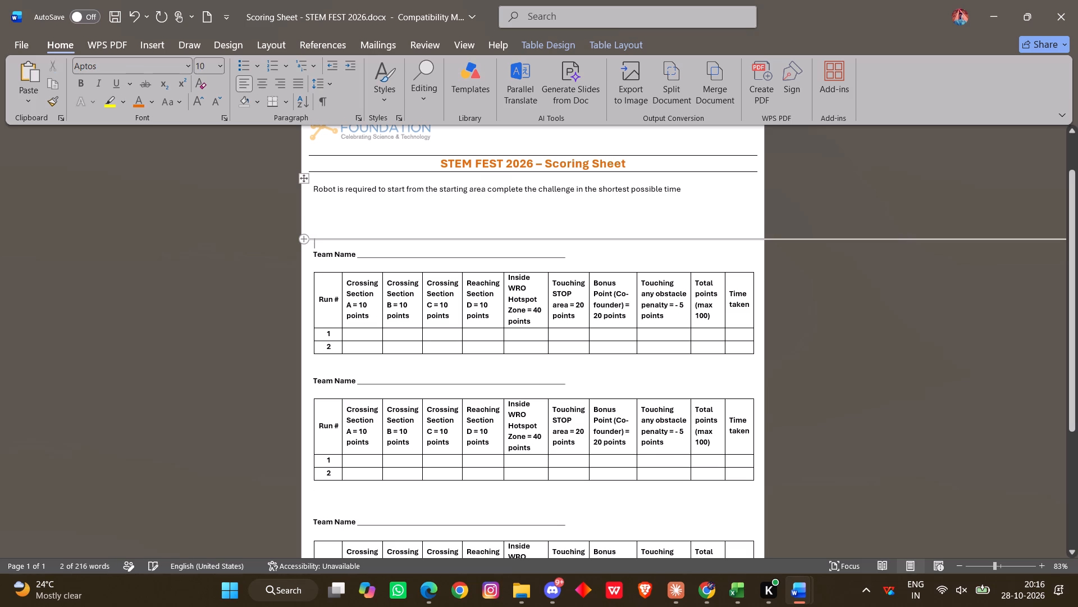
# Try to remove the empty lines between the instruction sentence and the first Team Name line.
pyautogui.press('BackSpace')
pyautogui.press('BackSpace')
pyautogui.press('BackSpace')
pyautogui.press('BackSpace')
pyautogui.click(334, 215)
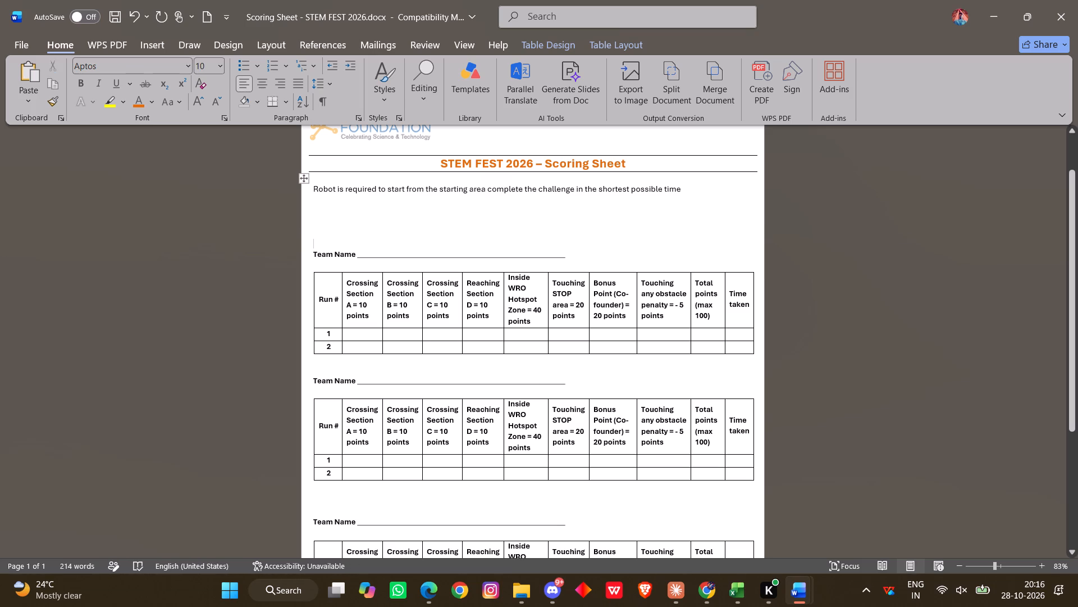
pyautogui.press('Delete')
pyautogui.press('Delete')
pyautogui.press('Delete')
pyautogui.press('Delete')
# Delete the blank table cell beneath the instruction sentence, shifting cells left.
pyautogui.moveTo(345, 221); pyautogui.dragTo(323, 207)
pyautogui.press('BackSpace')
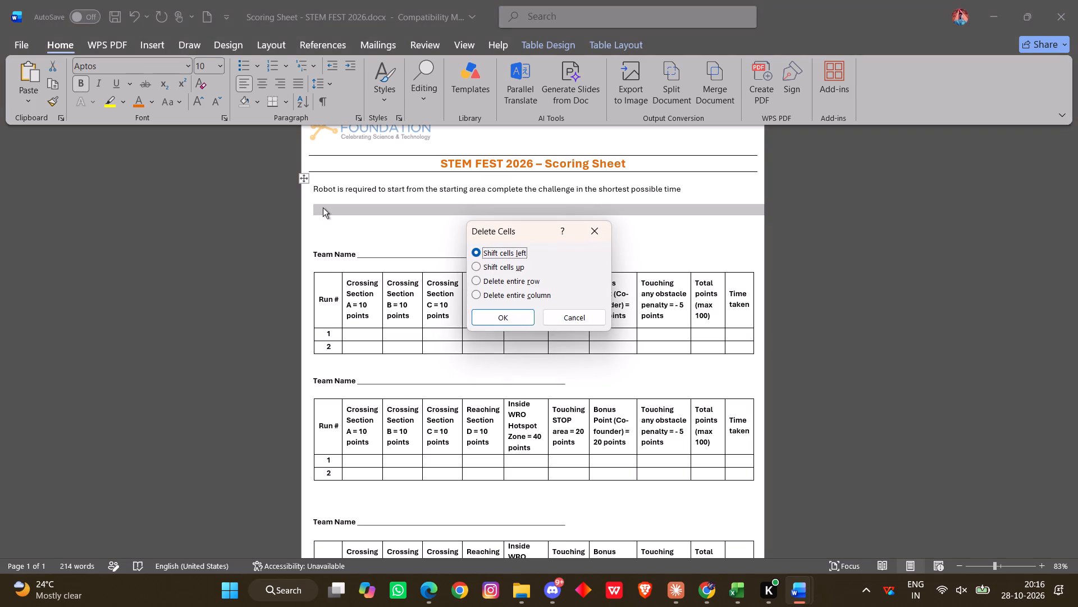
pyautogui.click(501, 312)
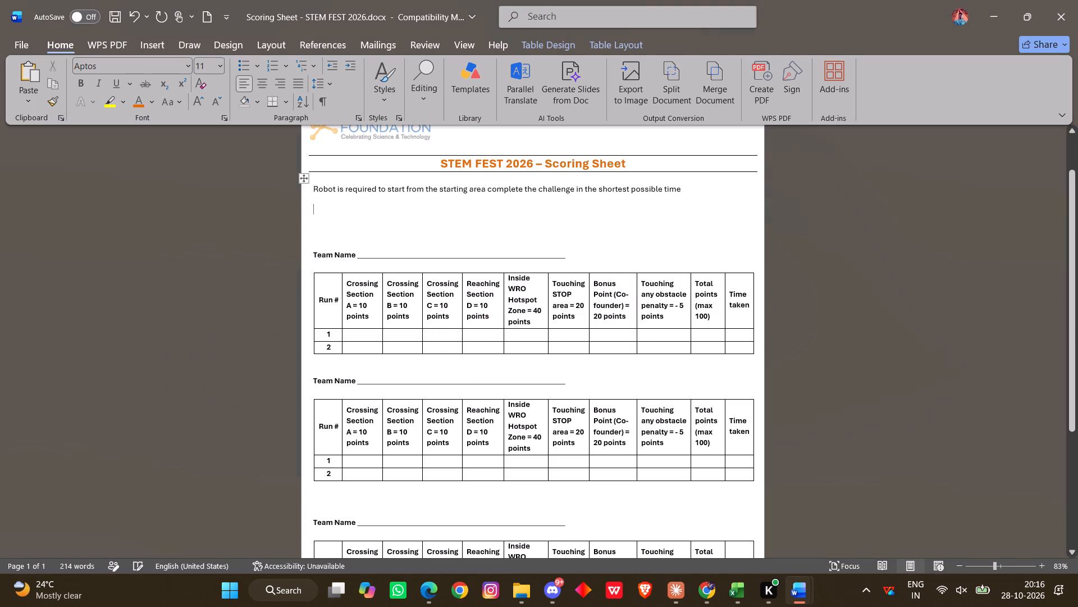
# Delete the selected blank table cells between the instruction sentence and the first Team Name line, shifting cells left.
pyautogui.click(333, 215)
pyautogui.moveTo(333, 215); pyautogui.dragTo(453, 238)
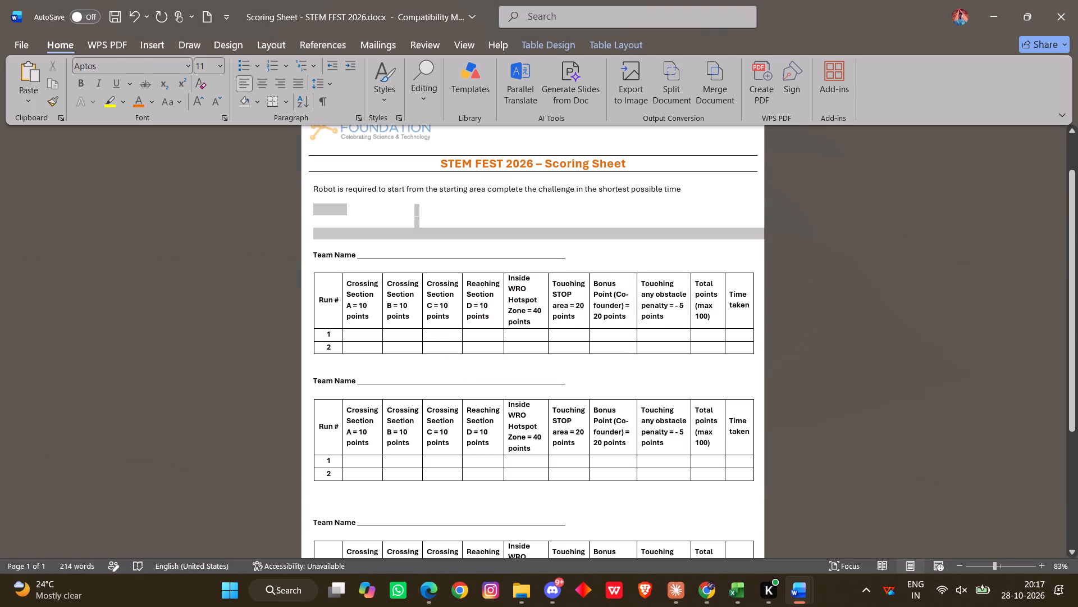
pyautogui.moveTo(453, 238); pyautogui.dragTo(500, 229)
pyautogui.press('Delete')
pyautogui.rightClick(500, 229)
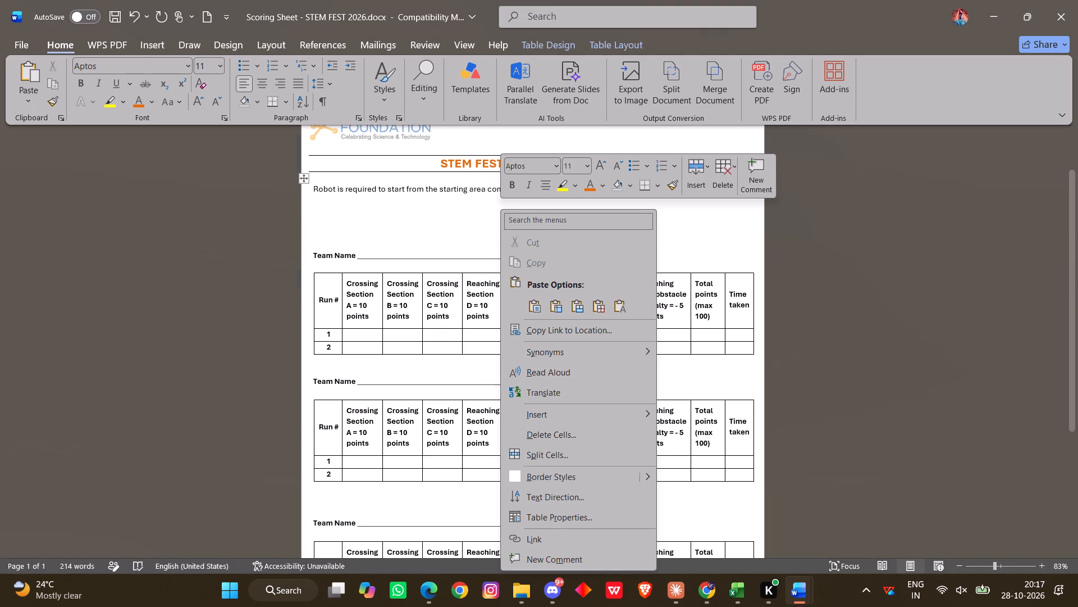
pyautogui.moveTo(316, 206); pyautogui.dragTo(439, 242)
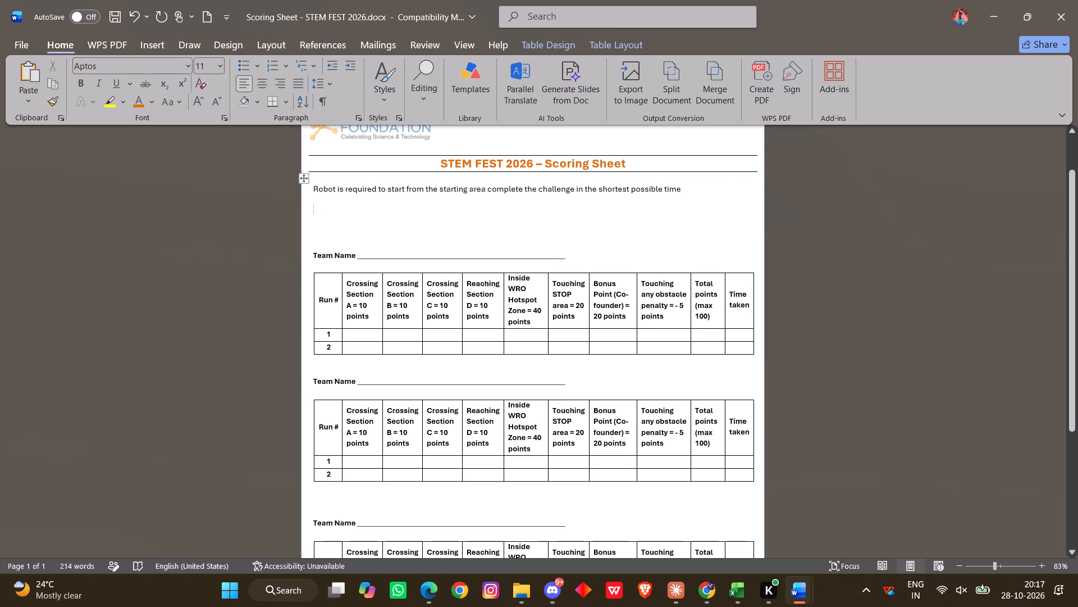
pyautogui.moveTo(439, 242); pyautogui.dragTo(414, 252)
pyautogui.moveTo(316, 208); pyautogui.dragTo(316, 209)
pyautogui.moveTo(316, 209); pyautogui.dragTo(458, 228)
pyautogui.rightClick(458, 228)
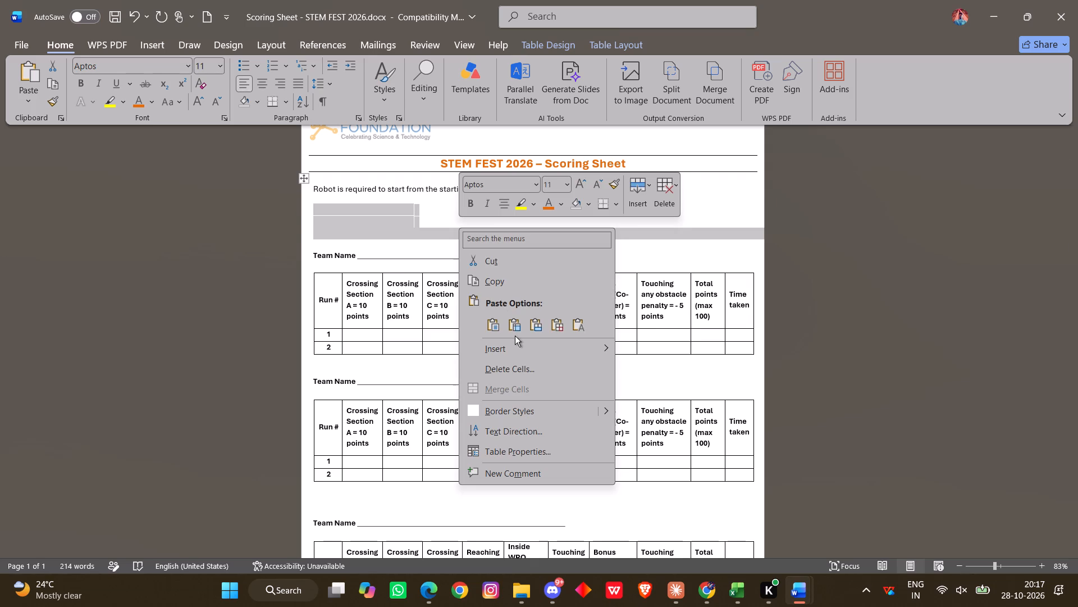
pyautogui.click(511, 365)
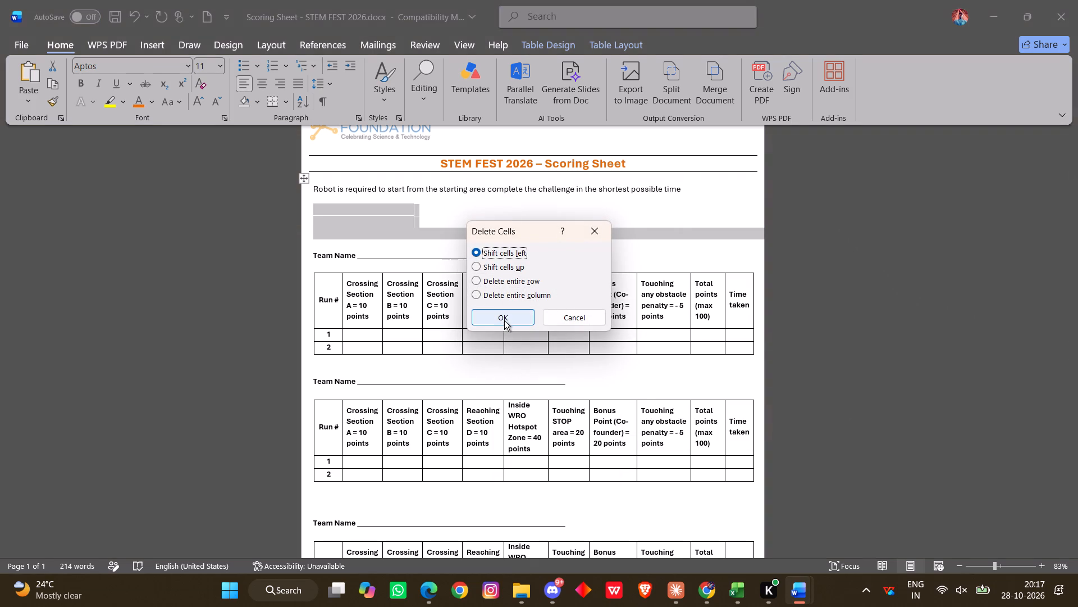
pyautogui.click(503, 318)
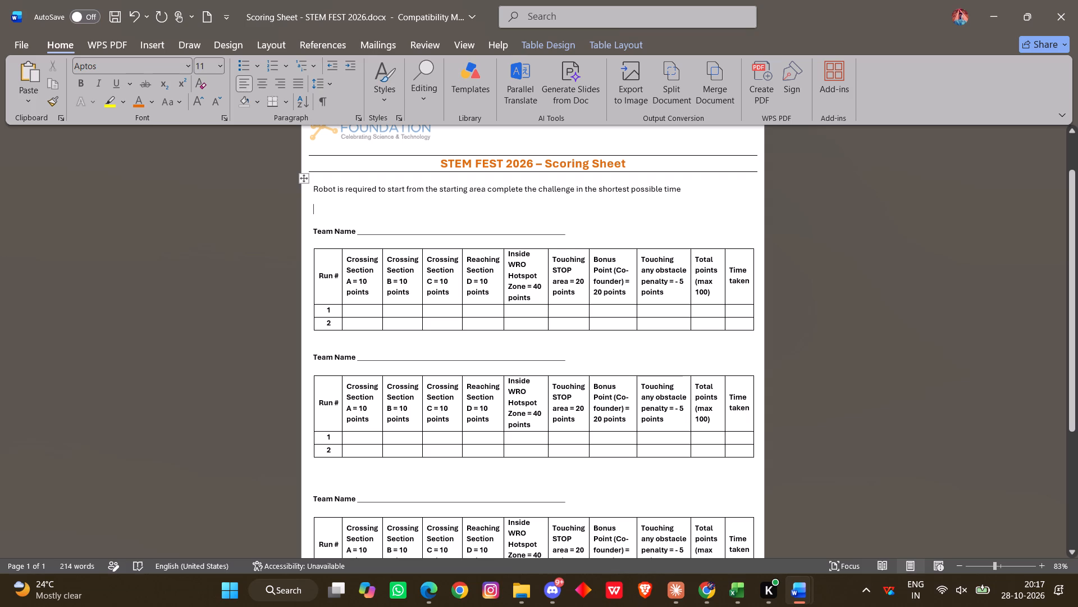
# Delete the remaining blank cells in the row directly beneath the instruction sentence.
pyautogui.press('BackSpace')
pyautogui.press('Delete')
pyautogui.moveTo(317, 210); pyautogui.dragTo(737, 212)
pyautogui.rightClick(737, 212)
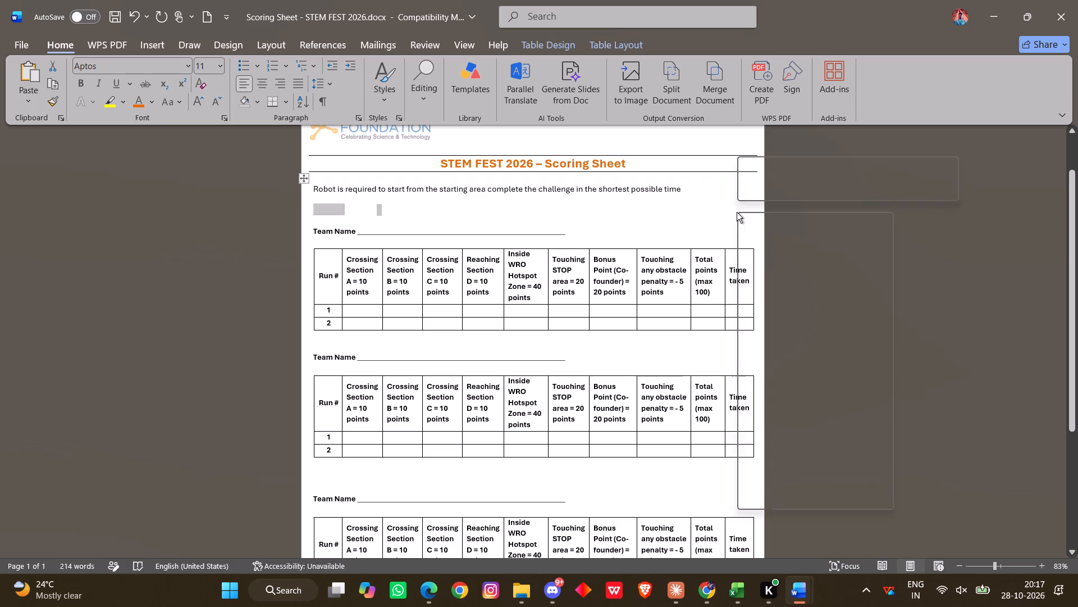
pyautogui.click(782, 350)
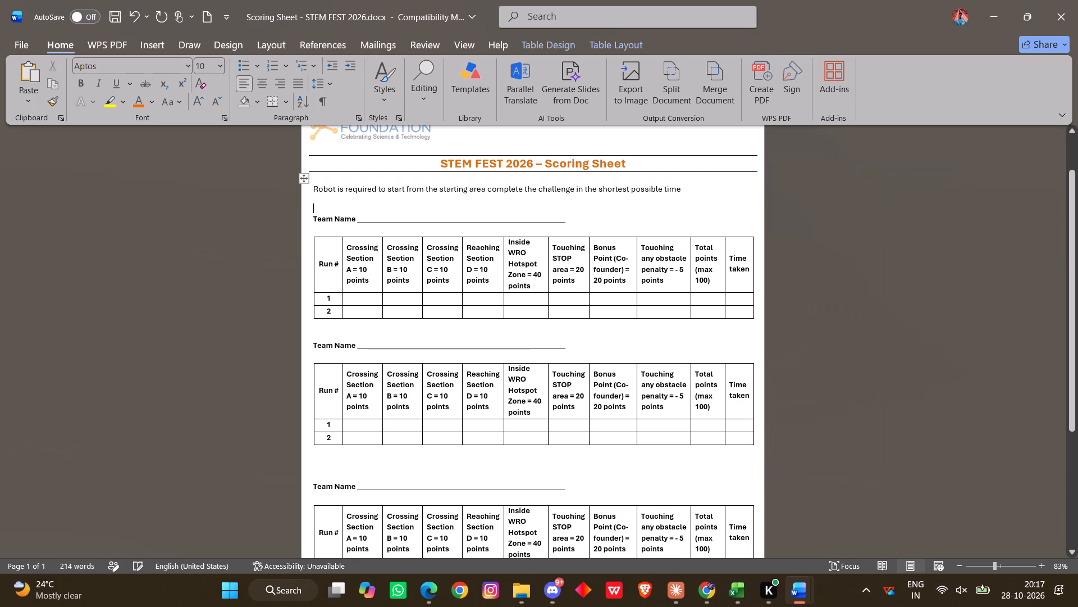
# Center the instruction sentence beneath the STEM FEST 2026 – Scoring Sheet title.
pyautogui.scroll(3, 599, 246)
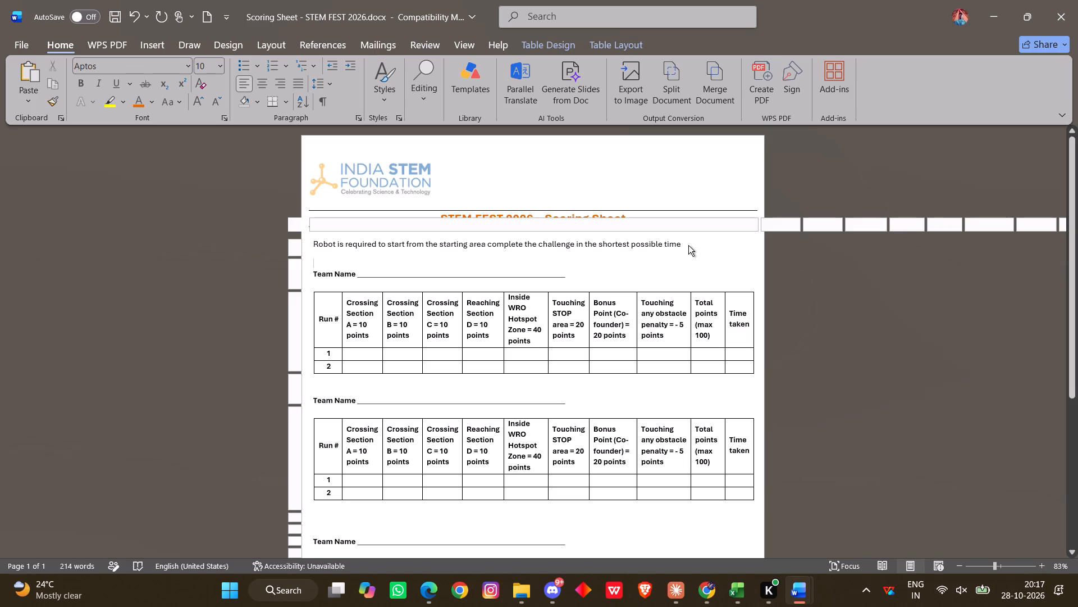
pyautogui.click(687, 247)
pyautogui.moveTo(687, 247); pyautogui.dragTo(325, 241)
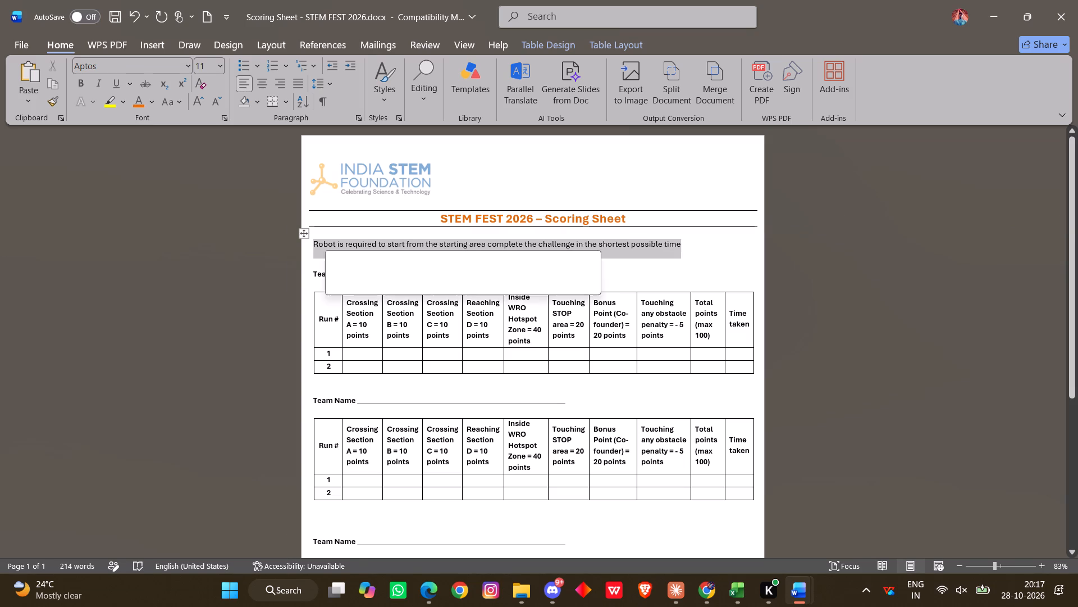
pyautogui.click(264, 79)
pyautogui.click(555, 262)
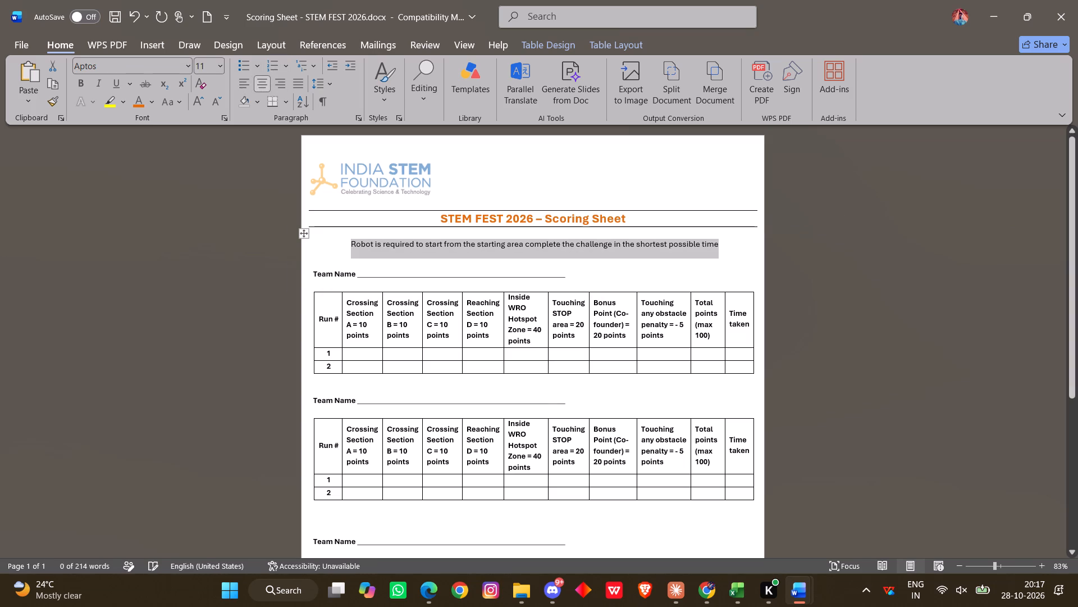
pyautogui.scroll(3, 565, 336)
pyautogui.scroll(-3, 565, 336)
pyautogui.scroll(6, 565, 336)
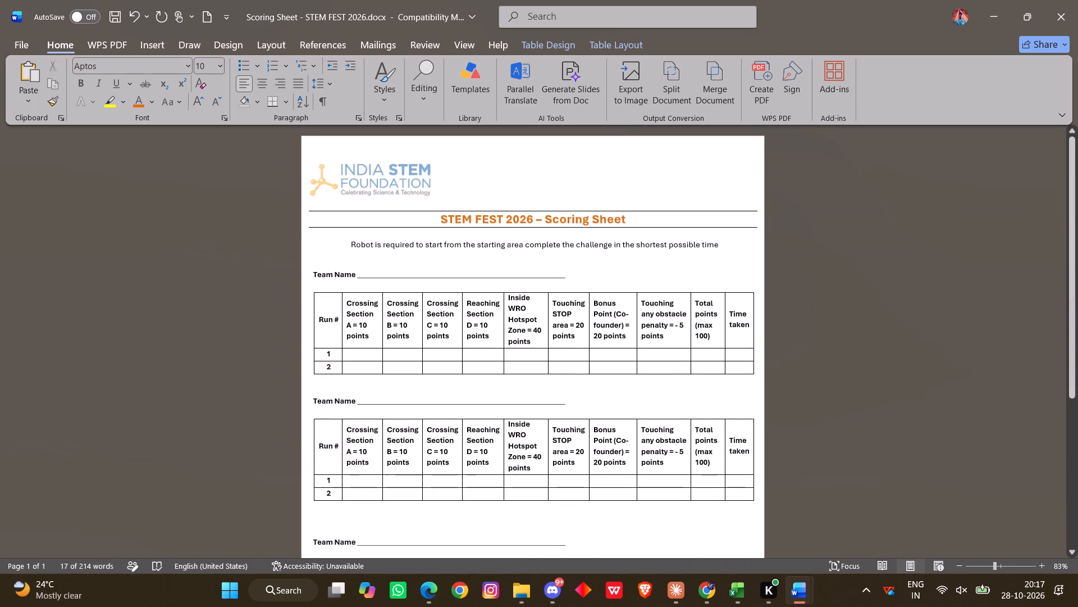
# Add a new line reading "Sign:" directly beneath the first Team Name line.
pyautogui.click(566, 277)
pyautogui.press('\\')
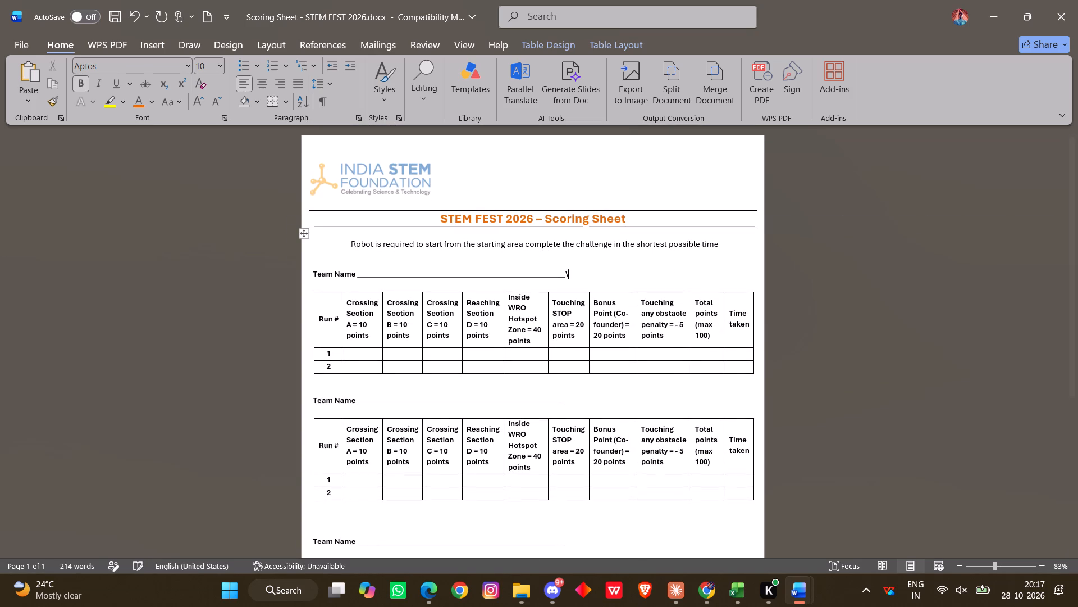
pyautogui.press('BackSpace')
pyautogui.press('Return')
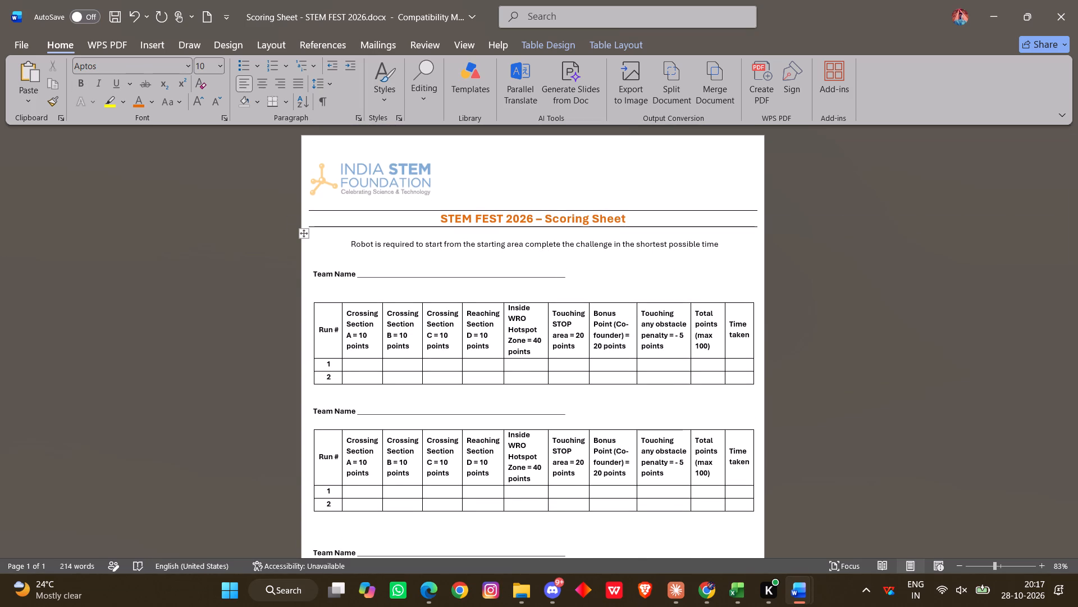
pyautogui.write('Si')
pyautogui.write('gnature')
pyautogui.press('BackSpace')
pyautogui.press('BackSpace')
pyautogui.press('BackSpace')
pyautogui.press('BackSpace')
pyautogui.press('BackSpace')
pyautogui.hotkey('shift', ':')
# Replace the "Sign:" text with a copy of the first Team Name line, removing the leftover colon and extra line.
pyautogui.moveTo(340, 287); pyautogui.dragTo(309, 289)
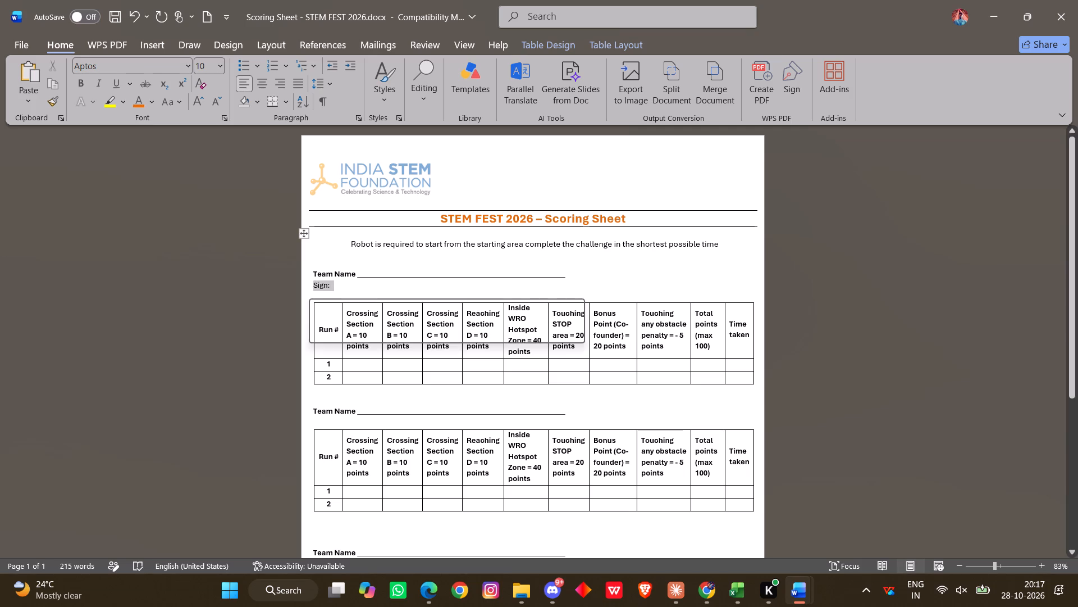
pyautogui.moveTo(572, 278); pyautogui.dragTo(295, 275)
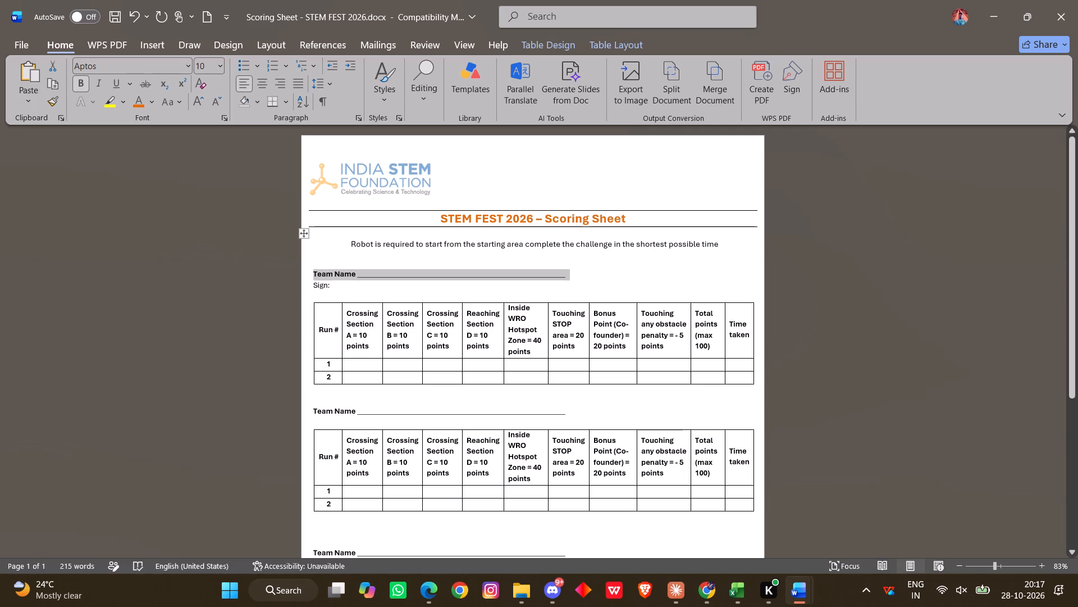
pyautogui.hotkey('ctrl', 'c')
pyautogui.doubleClick(324, 287)
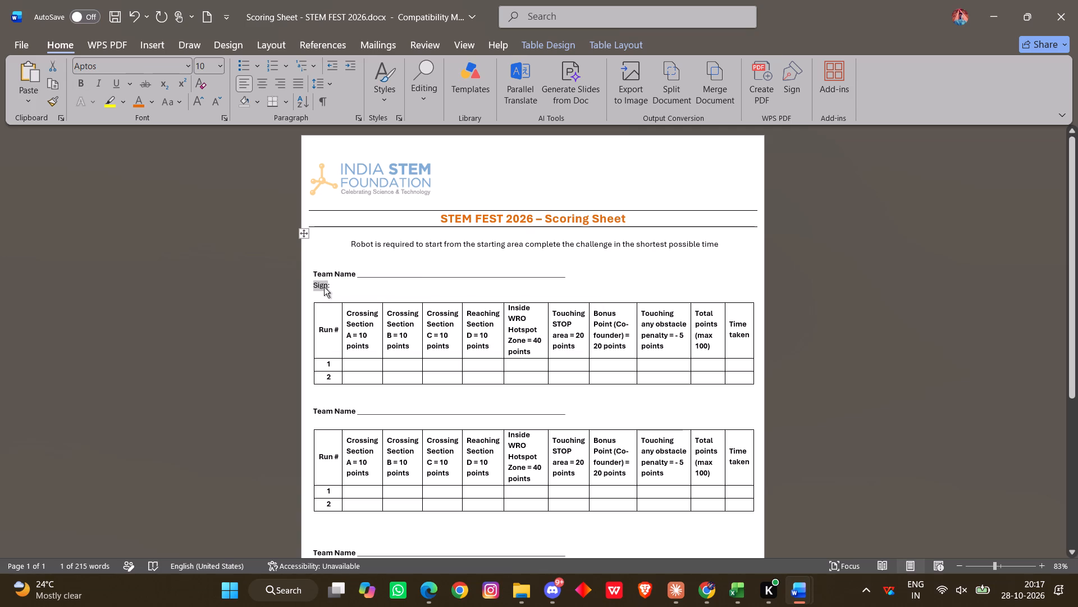
pyautogui.hotkey('ctrl', 'v')
pyautogui.click(324, 296)
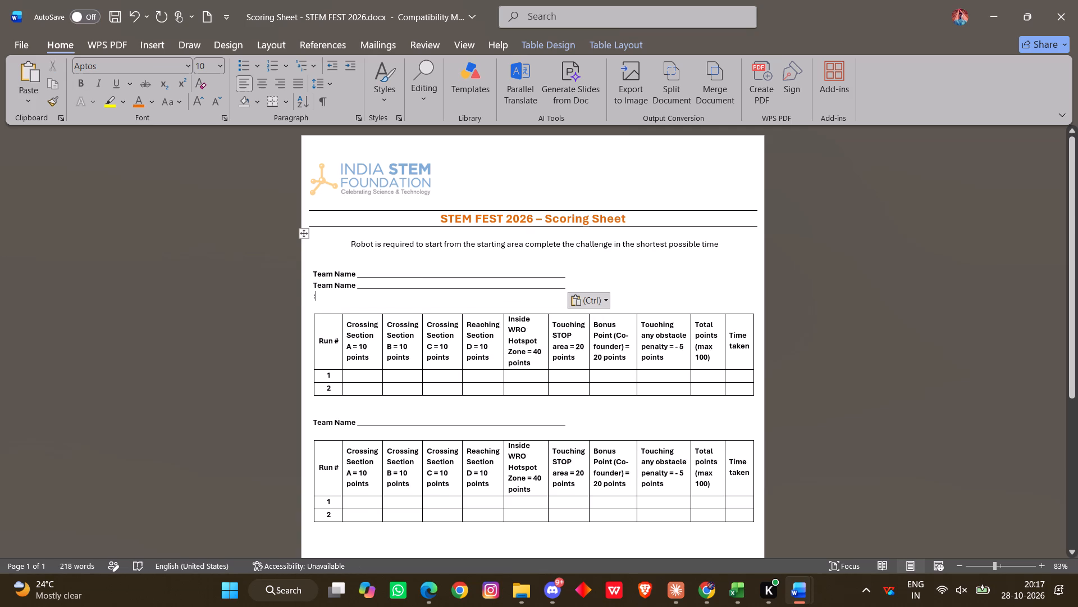
pyautogui.press('BackSpace')
pyautogui.press('BackSpace')
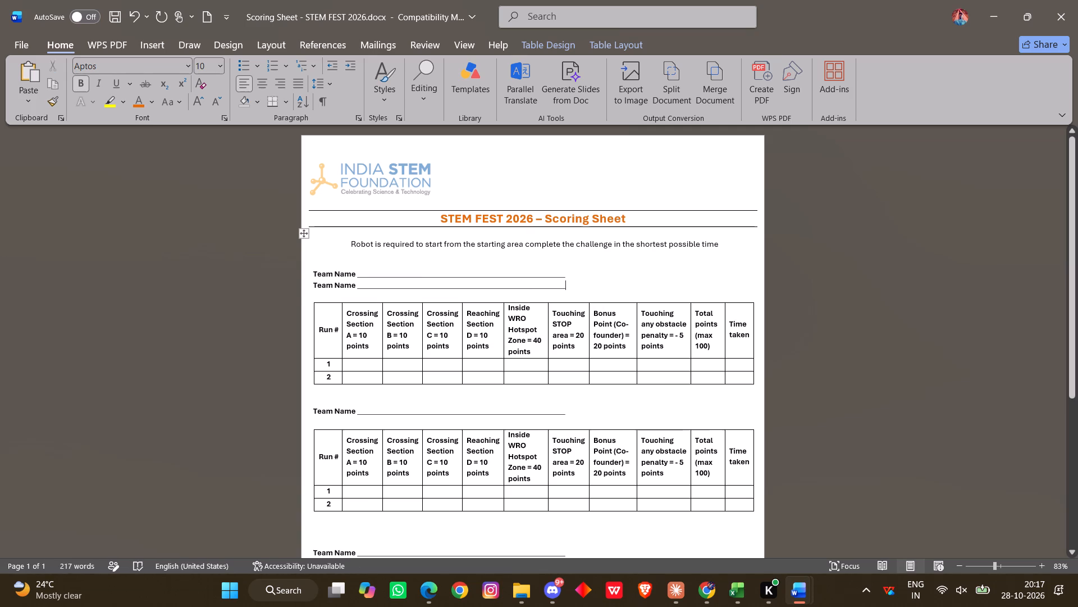
# Change the copied line's label from Team Name to "Signature:" followed by a space, keeping its underscore blank.
pyautogui.doubleClick(341, 282)
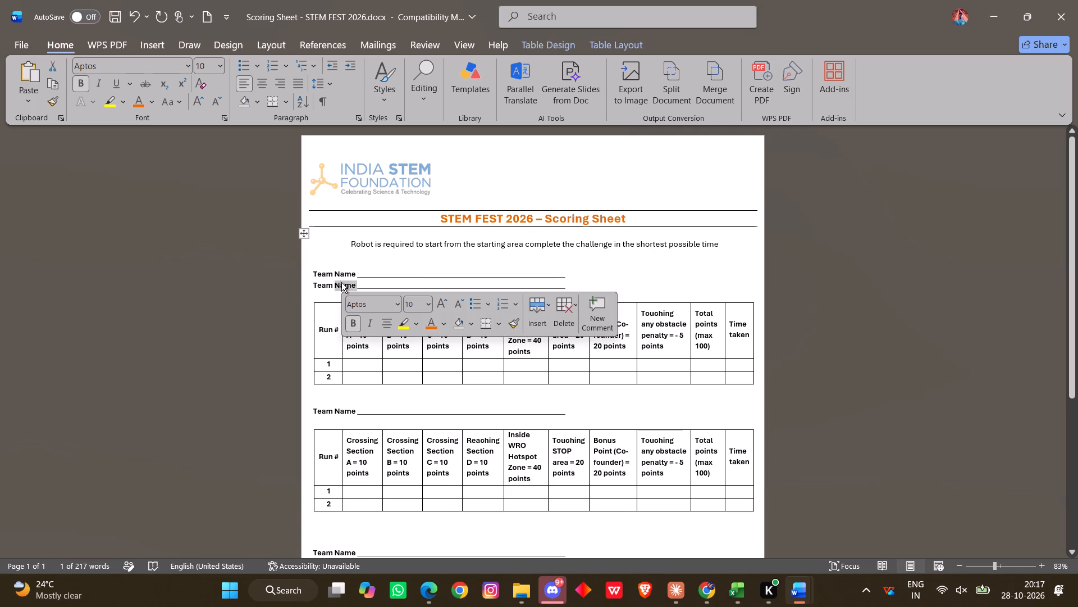
pyautogui.press('BackSpace')
pyautogui.press('BackSpace')
pyautogui.press('BackSpace')
pyautogui.press('BackSpace')
pyautogui.press('BackSpace')
pyautogui.press('BackSpace')
pyautogui.write('Signature')
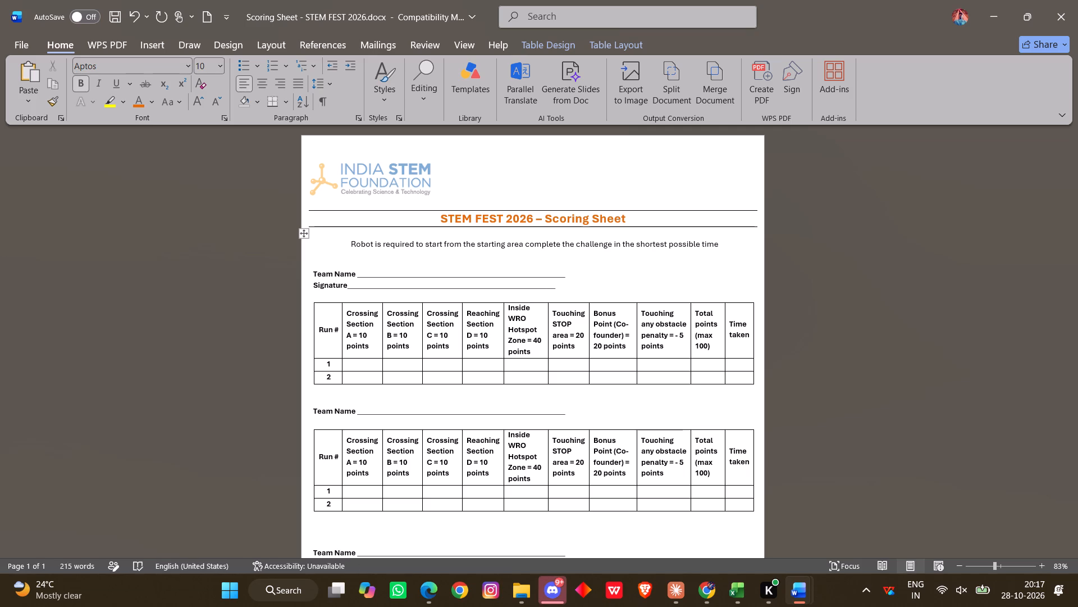
pyautogui.write(':')
pyautogui.press('space')
# Add a colon and a space after the label of the first Team Name line.
pyautogui.click(357, 274)
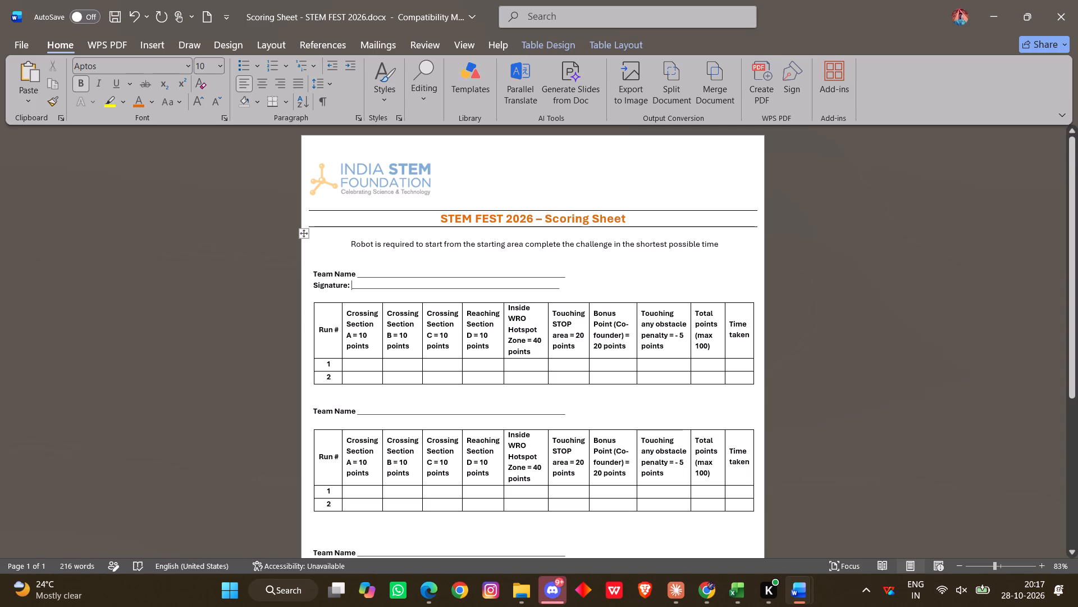
pyautogui.press('BackSpace')
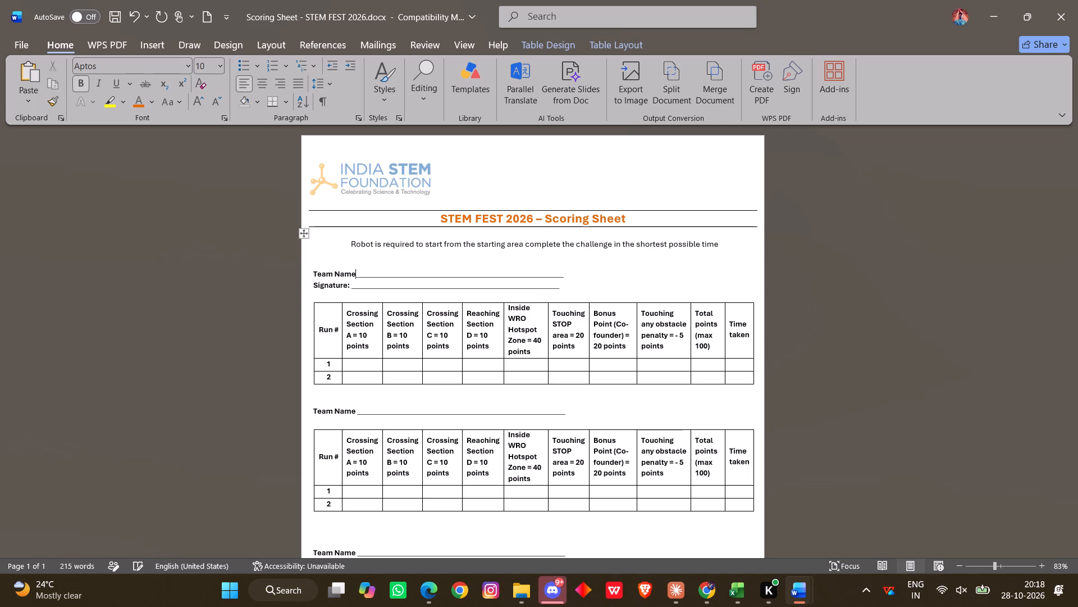
pyautogui.write(':')
pyautogui.press('space')
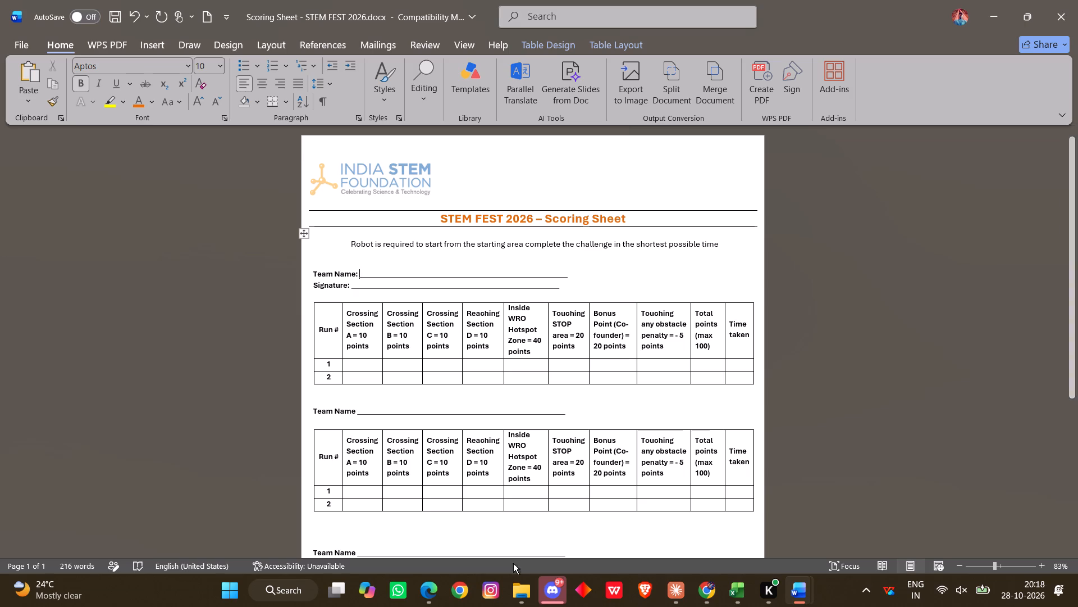
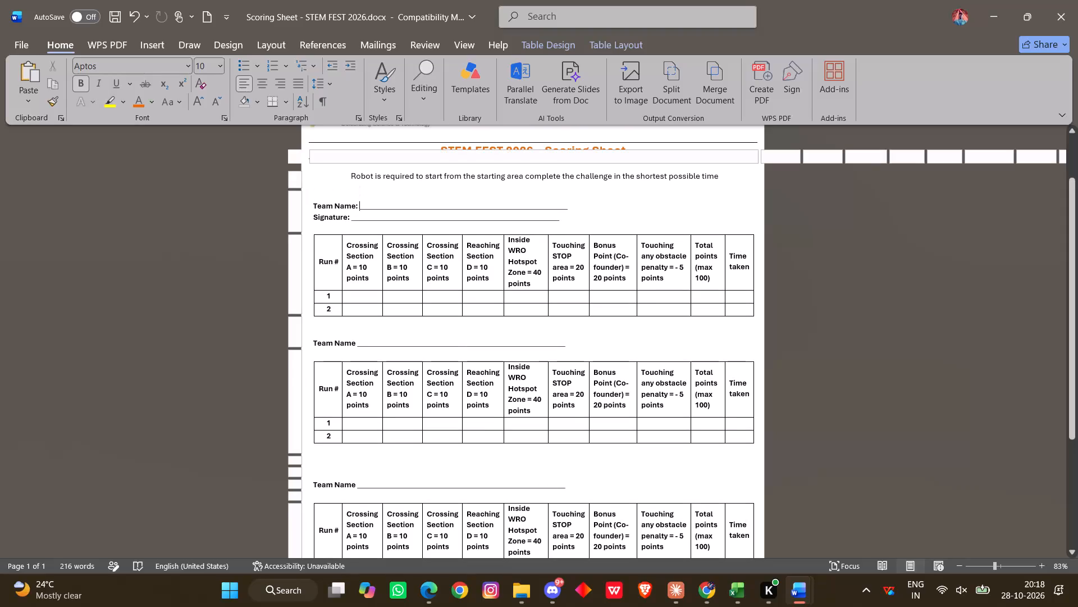
# Replace the second Team Name line with a copy of the first table's Team Name and Signature lines, removing the extra line.
pyautogui.click(591, 224)
pyautogui.click(575, 217)
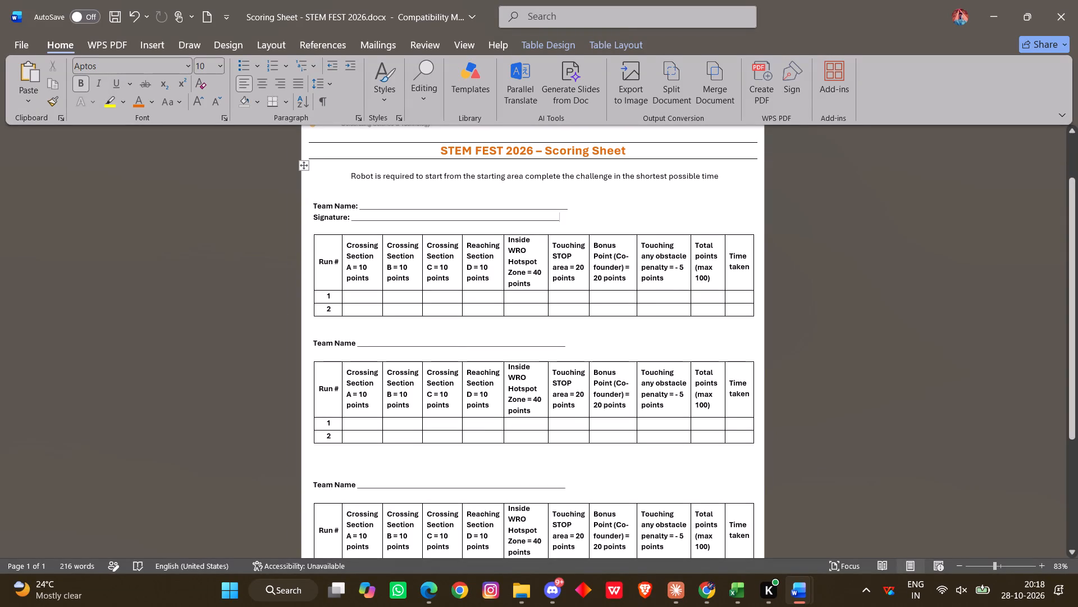
pyautogui.moveTo(575, 217); pyautogui.dragTo(307, 210)
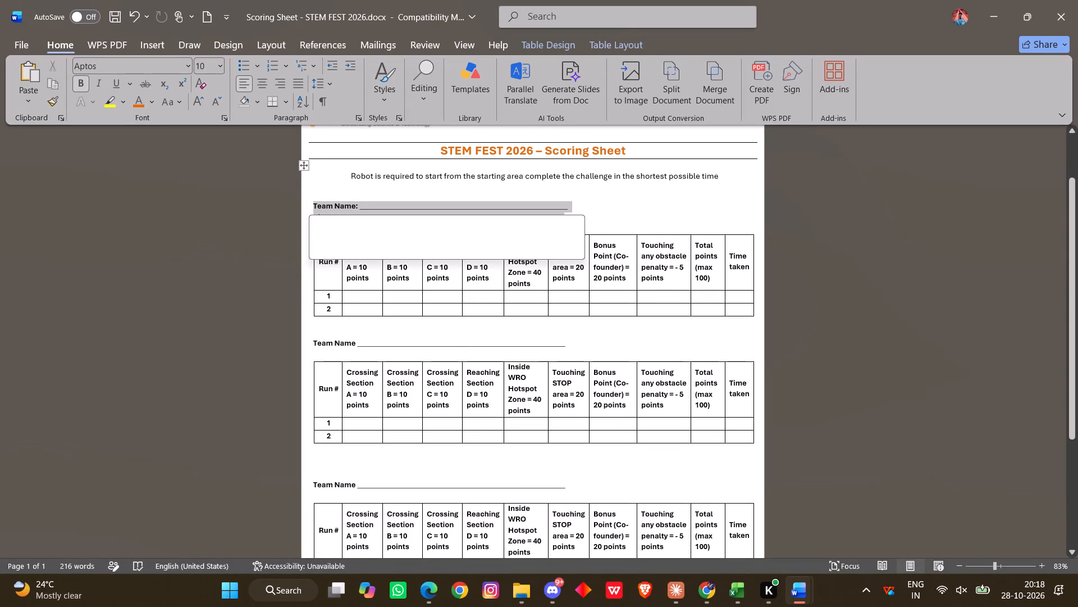
pyautogui.hotkey('ctrl', 'c')
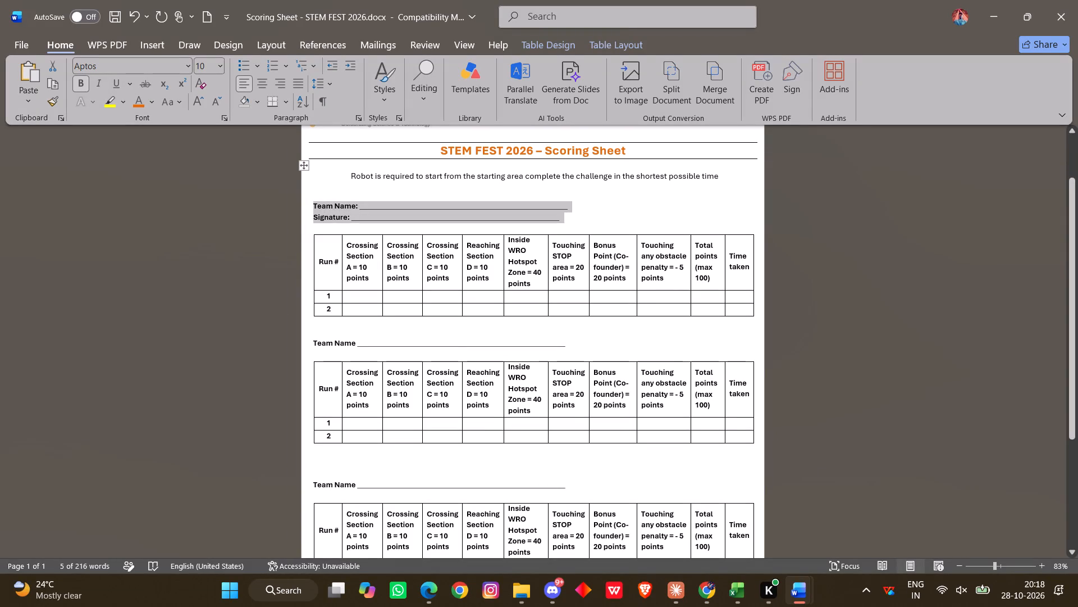
pyautogui.moveTo(576, 344); pyautogui.dragTo(313, 343)
pyautogui.hotkey('ctrl', 'v')
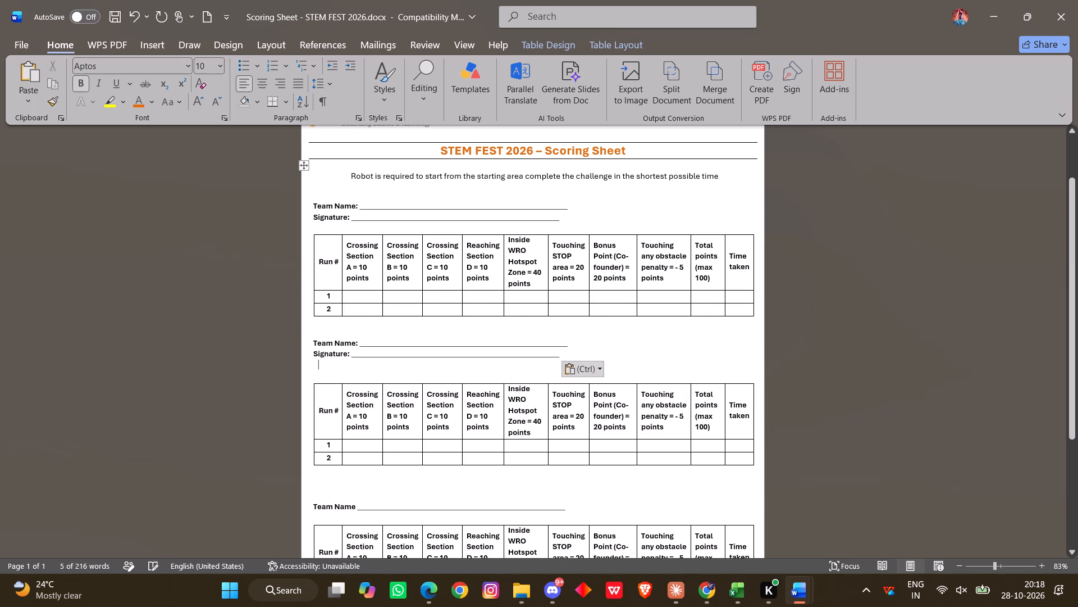
pyautogui.press('BackSpace')
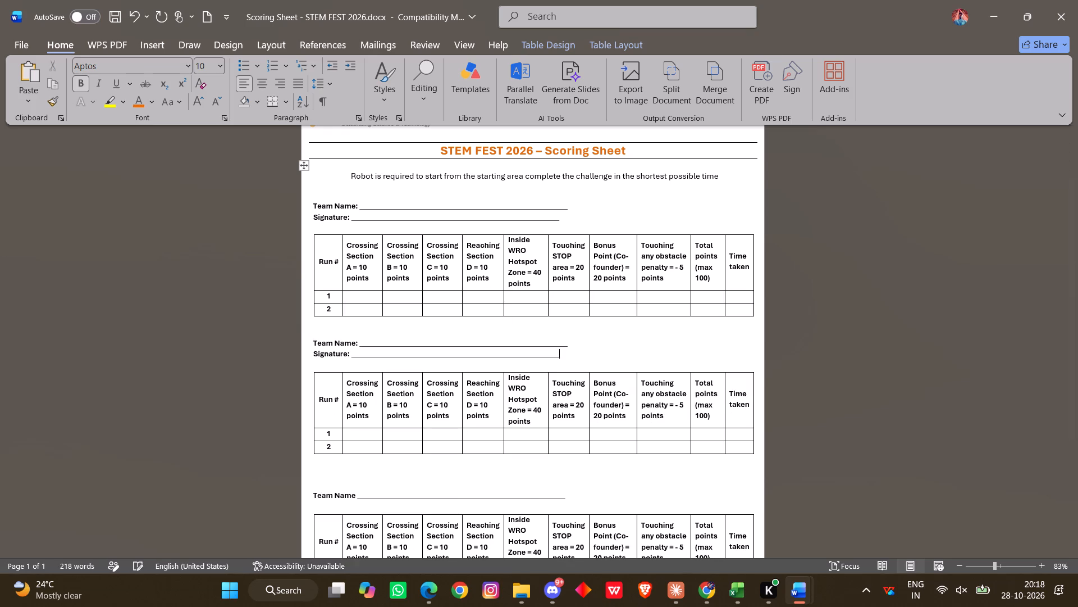
# Replace the third Team Name line with the same copied Team Name and Signature lines.
pyautogui.scroll(-1, 395, 385)
pyautogui.moveTo(571, 402); pyautogui.dragTo(375, 398)
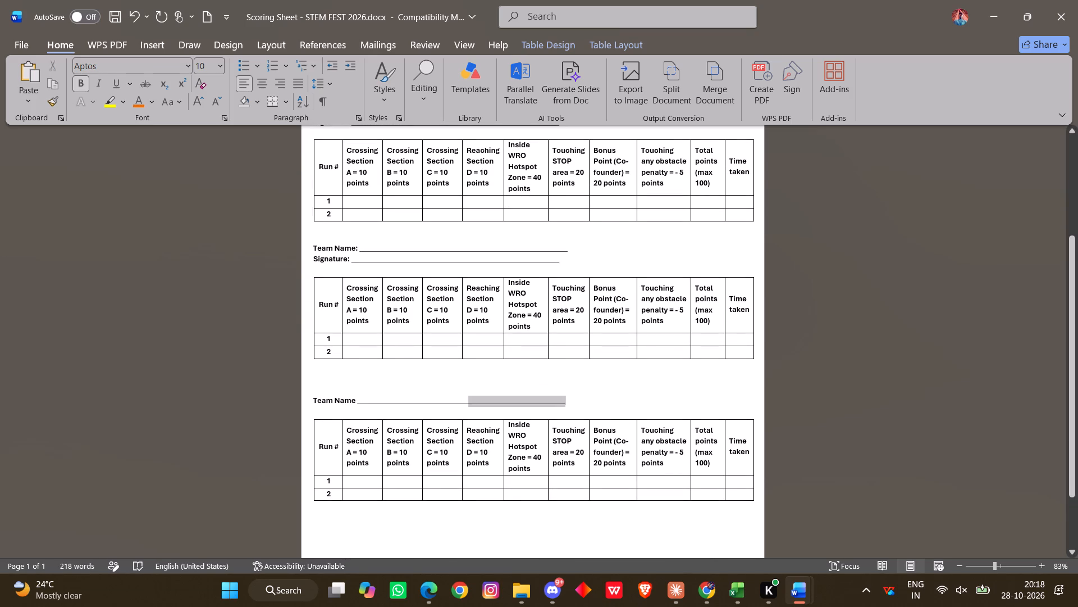
pyautogui.moveTo(375, 398); pyautogui.dragTo(311, 400)
pyautogui.hotkey('ctrl', 'v')
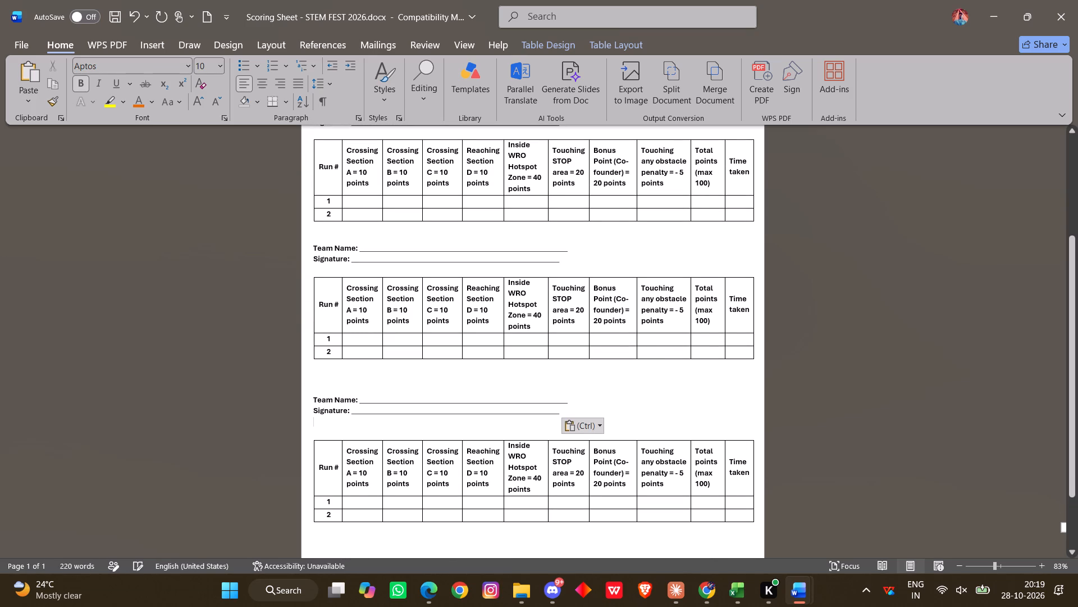
# Delete the blank table row between the second scoring table and the third Team Name line.
pyautogui.click(350, 379)
pyautogui.press('BackSpace')
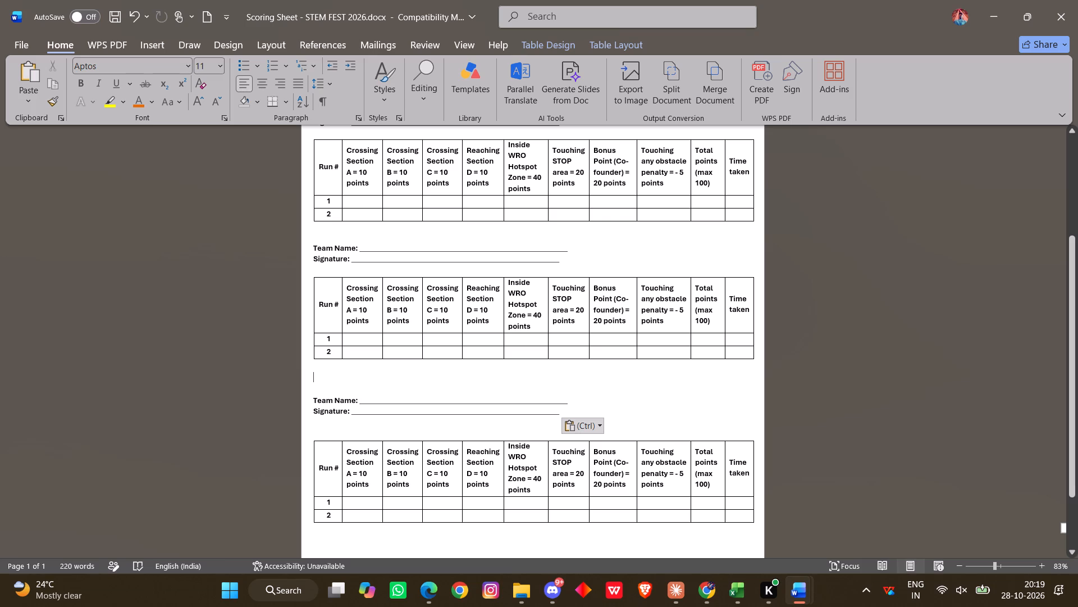
pyautogui.moveTo(322, 380); pyautogui.dragTo(638, 398)
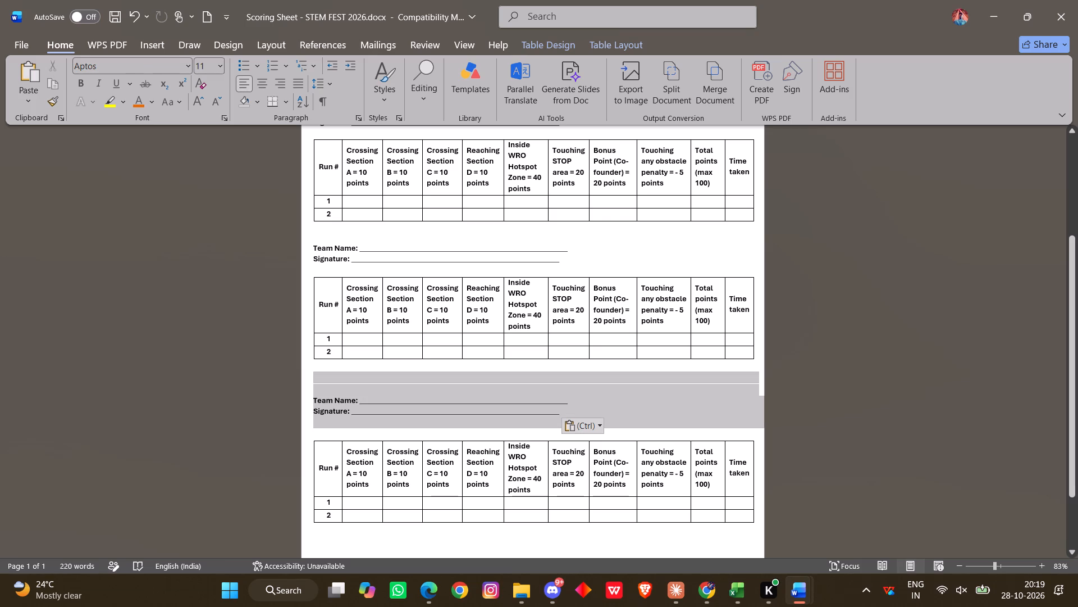
pyautogui.moveTo(638, 398); pyautogui.dragTo(670, 374)
pyautogui.rightClick(670, 374)
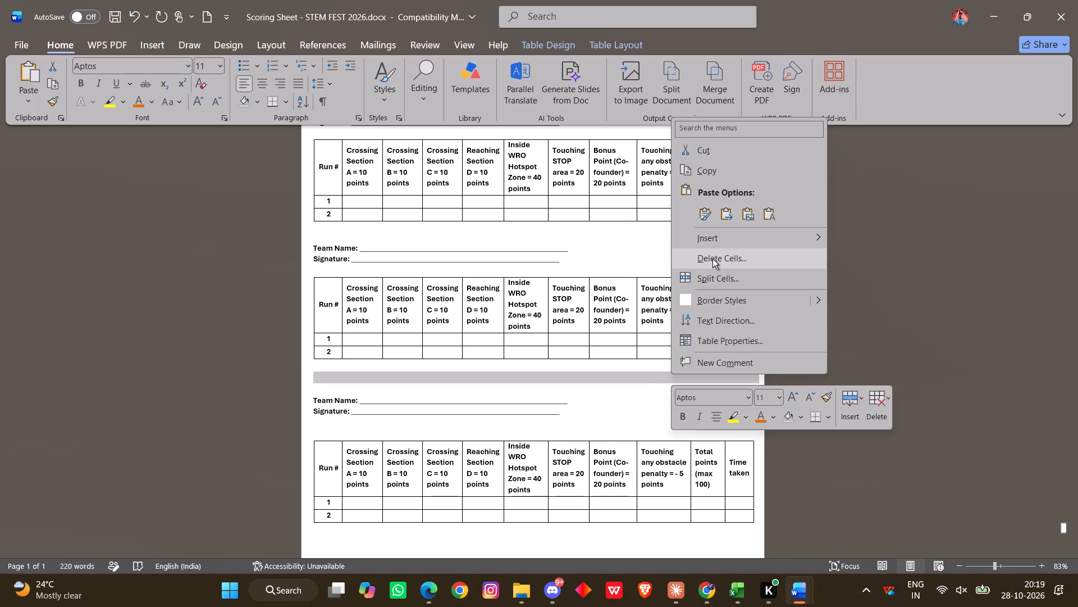
pyautogui.click(712, 259)
pyautogui.click(498, 319)
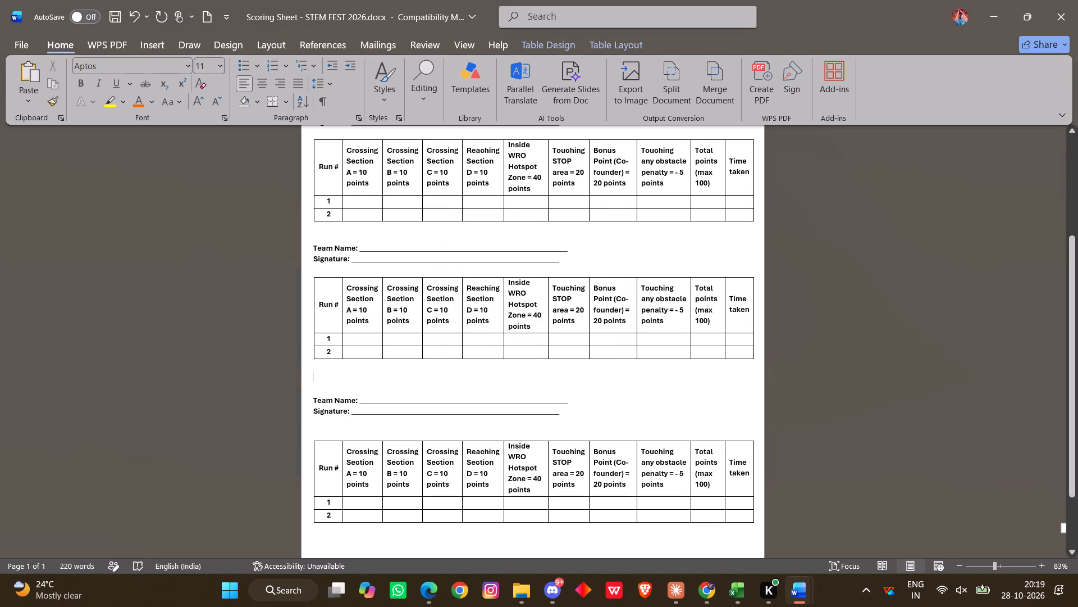
pyautogui.moveTo(314, 378); pyautogui.dragTo(702, 378)
pyautogui.moveTo(702, 378); pyautogui.dragTo(739, 377)
pyautogui.rightClick(739, 377)
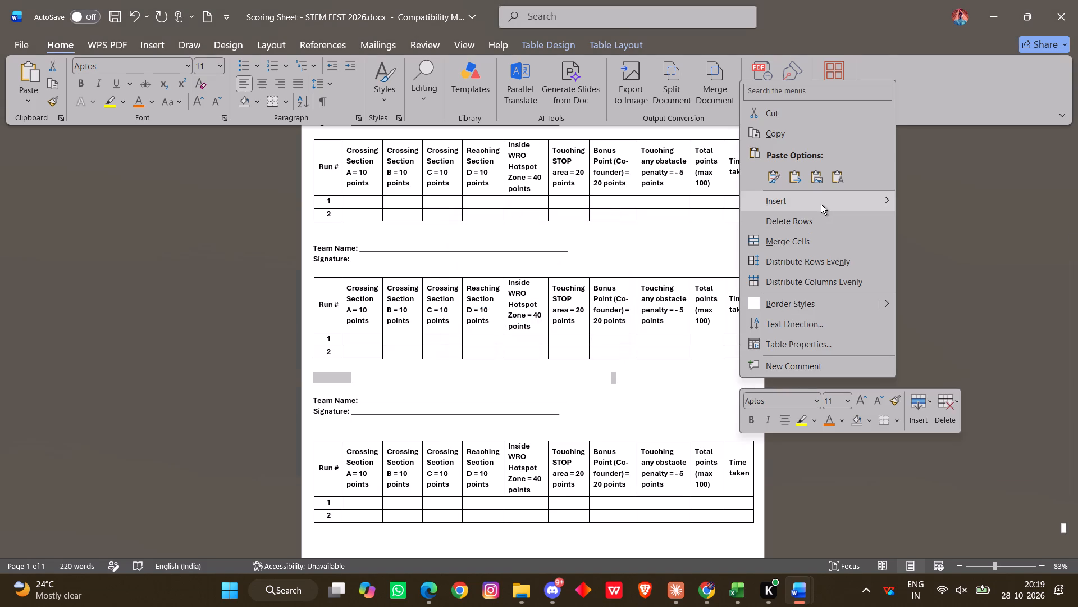
pyautogui.click(812, 223)
pyautogui.scroll(1, 689, 322)
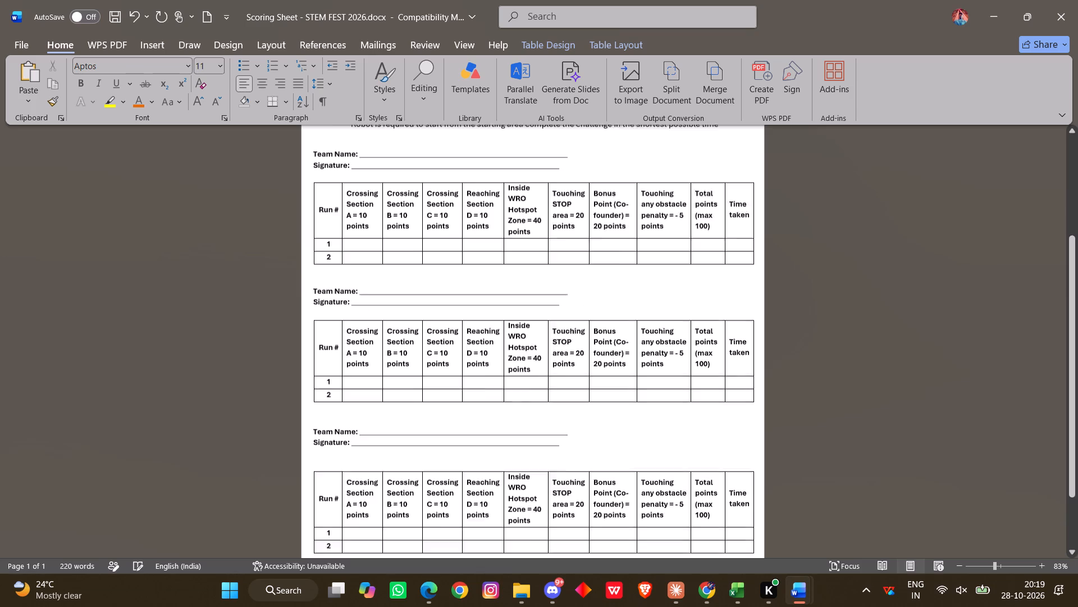
pyautogui.scroll(1, 689, 322)
pyautogui.scroll(-2, 689, 322)
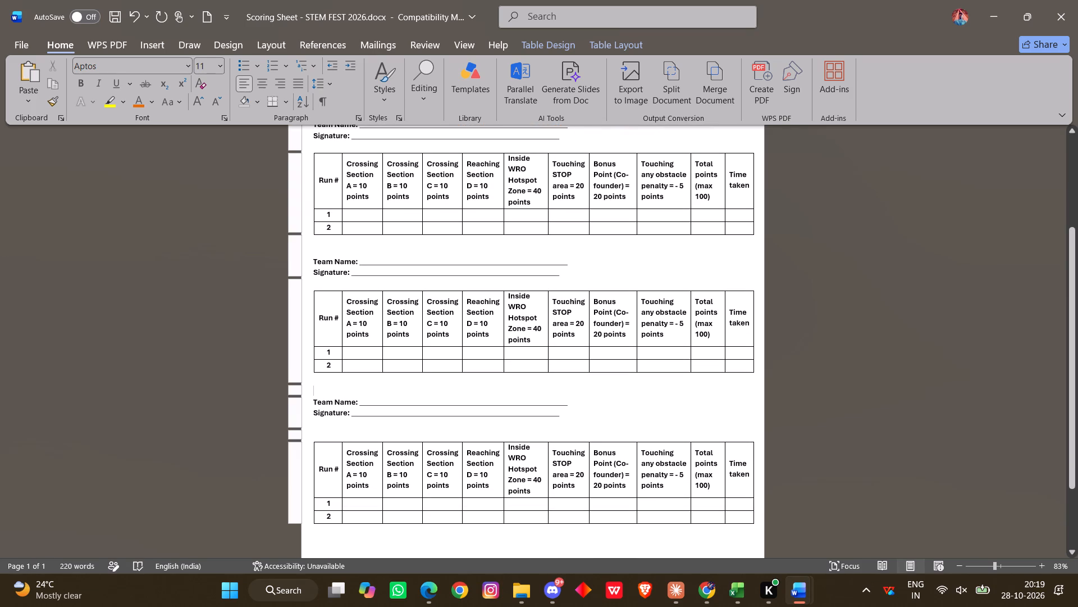
# Shorten the third Team Name blank by two underscores so it ends about level with the Signature blank.
pyautogui.doubleClick(577, 403)
pyautogui.click(577, 403)
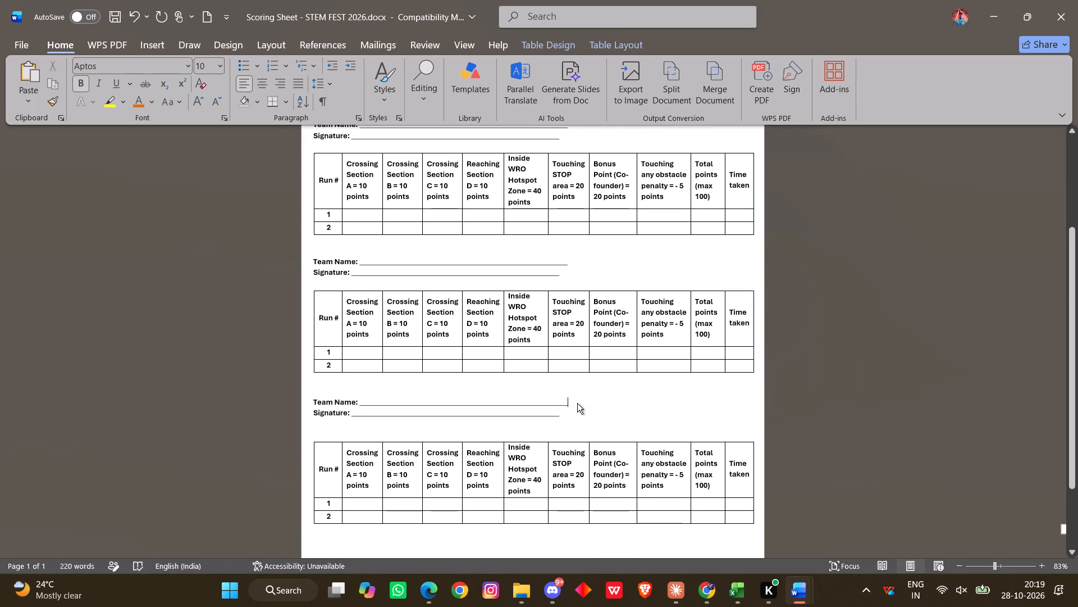
pyautogui.press('BackSpace')
pyautogui.press('BackSpace')
pyautogui.press('BackSpace')
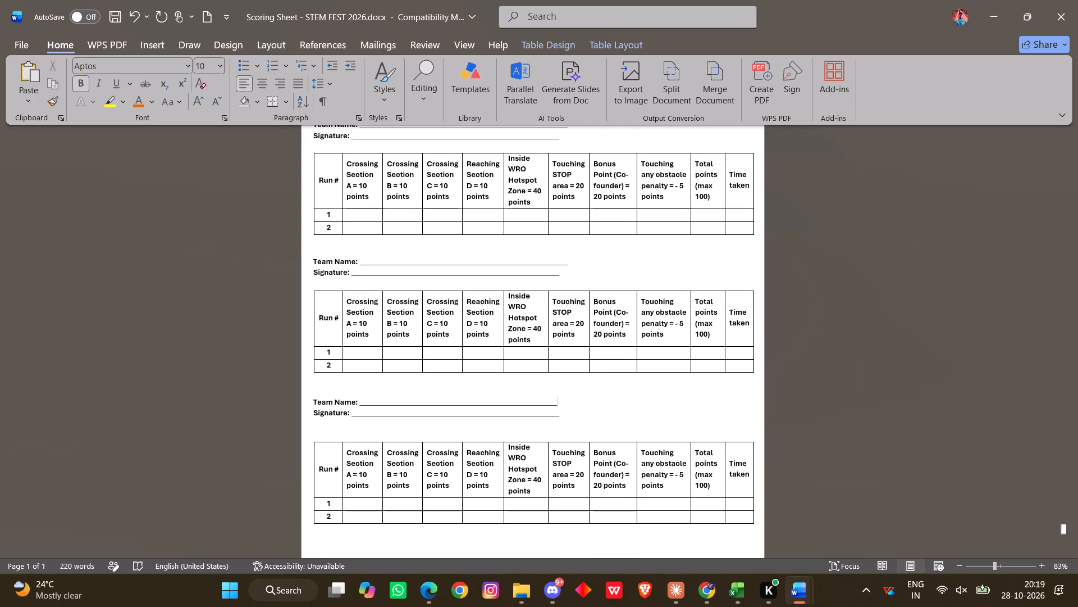
pyautogui.hotkey('ctrl', 'z')
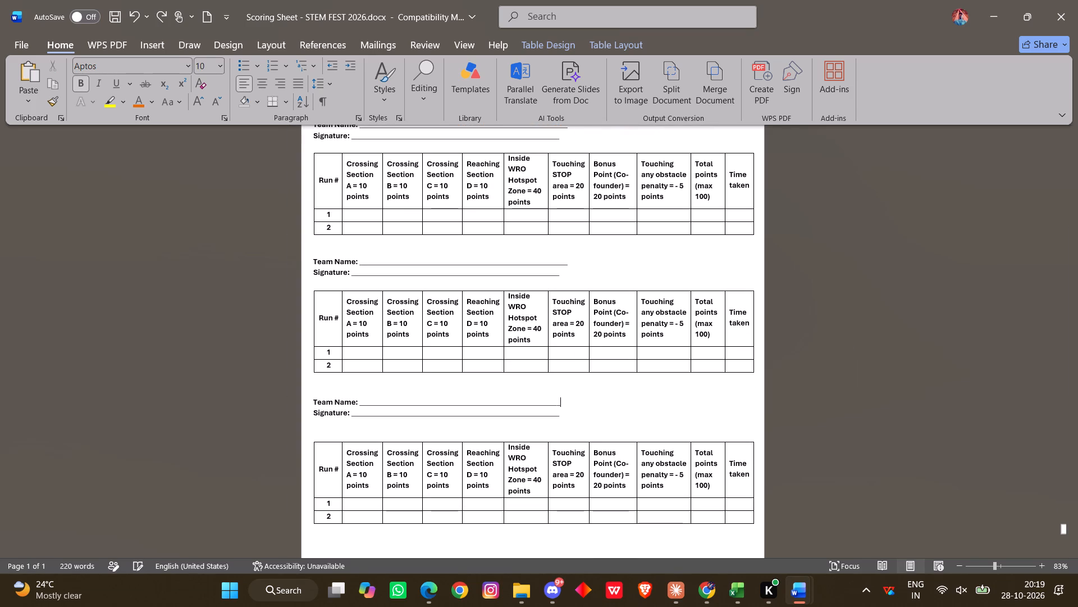
# Add an extra space before the underscore blank of the third Signature line.
pyautogui.click(577, 403)
pyautogui.click(574, 410)
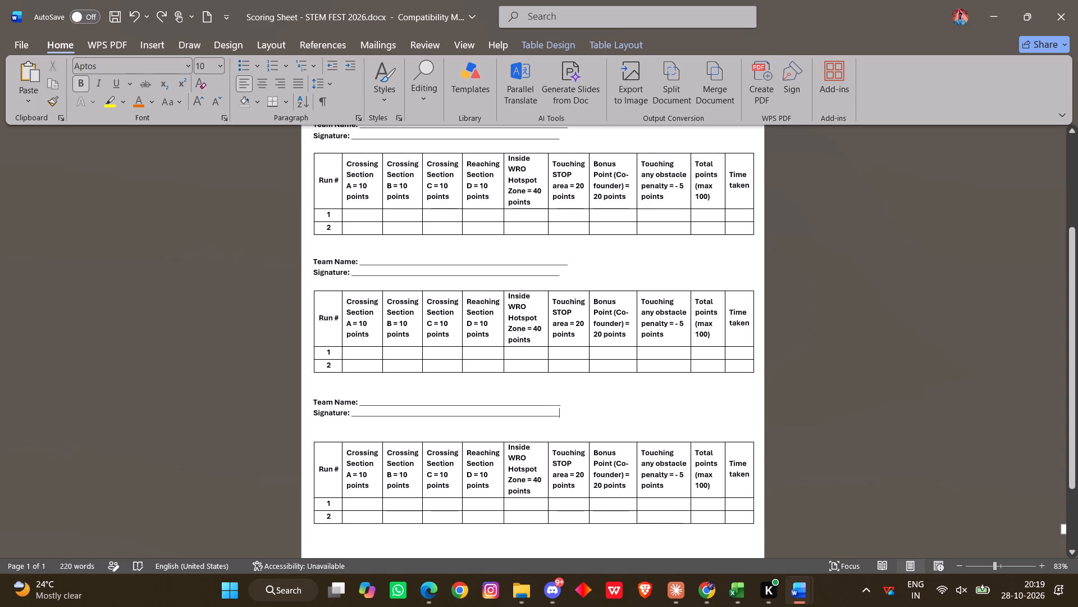
pyautogui.click(572, 416)
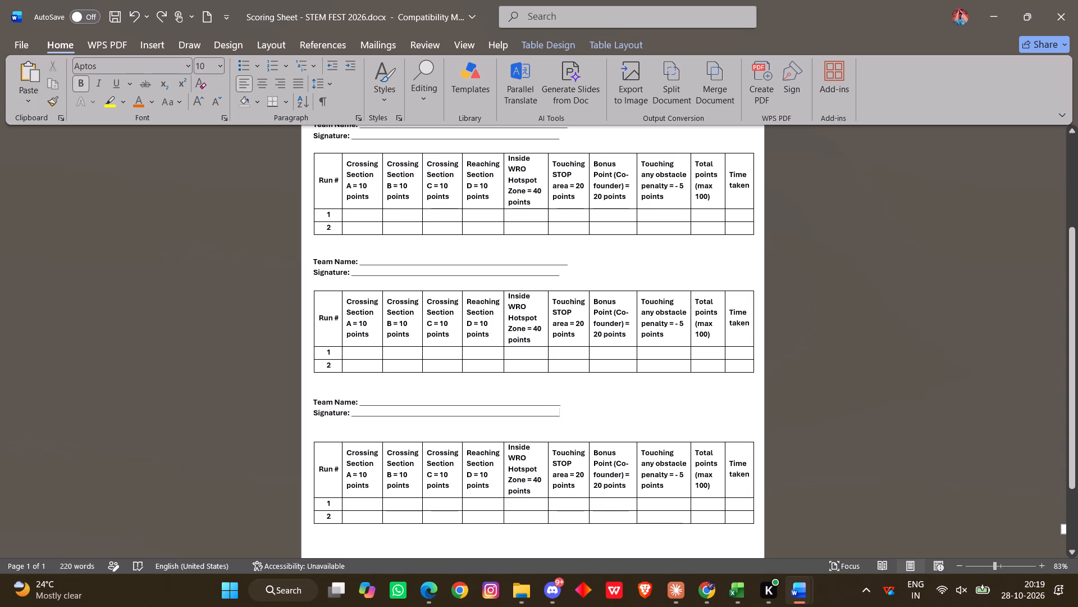
pyautogui.click(349, 418)
pyautogui.press('space')
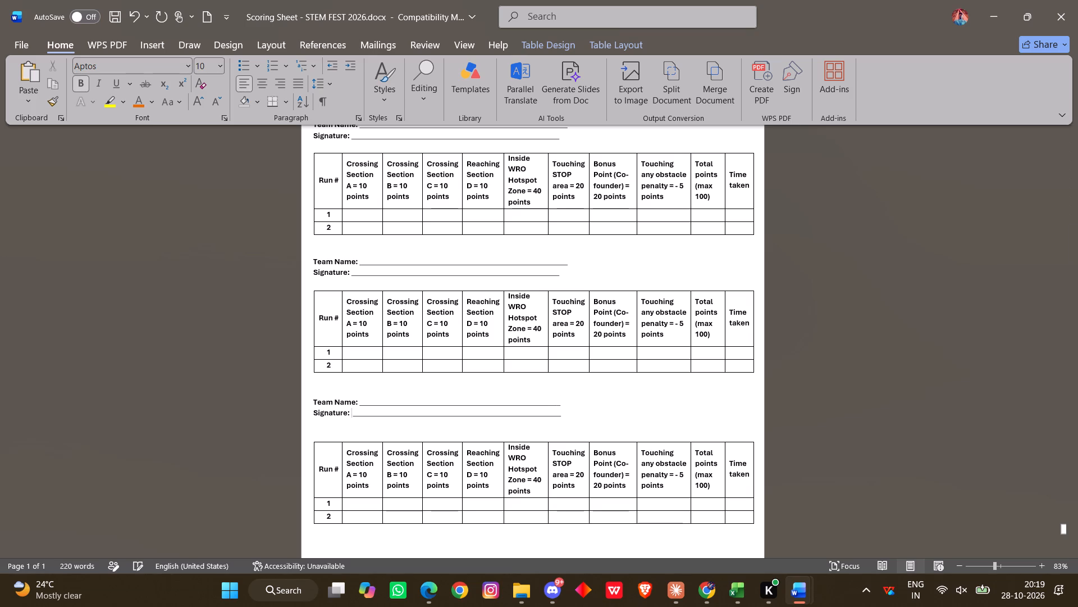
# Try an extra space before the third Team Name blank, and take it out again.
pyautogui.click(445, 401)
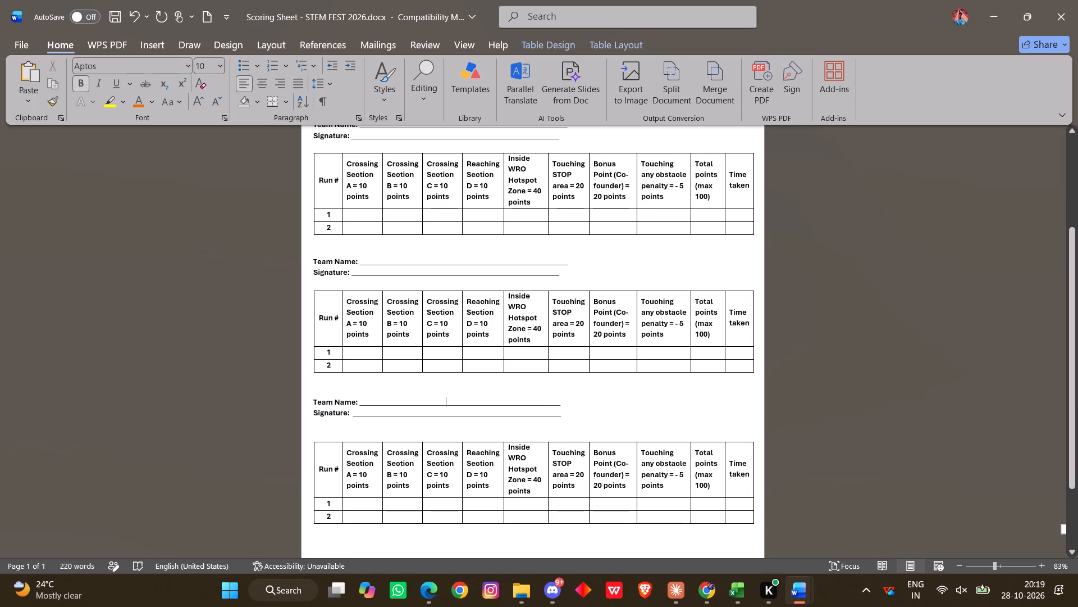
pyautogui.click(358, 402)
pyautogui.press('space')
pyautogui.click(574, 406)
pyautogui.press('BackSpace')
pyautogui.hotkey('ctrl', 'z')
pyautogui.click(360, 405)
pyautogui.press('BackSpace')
# Replace the second table's Team Name and Signature lines with a copy of the third table's, adding two blank lines above.
pyautogui.moveTo(566, 415); pyautogui.dragTo(540, 411)
pyautogui.moveTo(540, 411); pyautogui.dragTo(318, 407)
pyautogui.hotkey('ctrl', 'c')
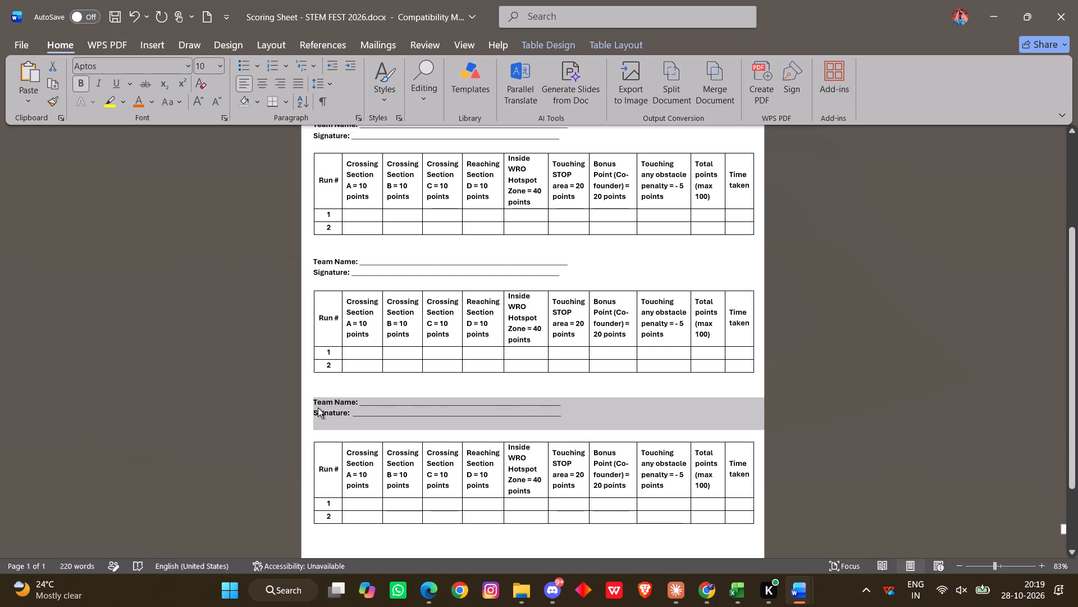
pyautogui.moveTo(565, 275); pyautogui.dragTo(300, 263)
pyautogui.hotkey('ctrl', 'v')
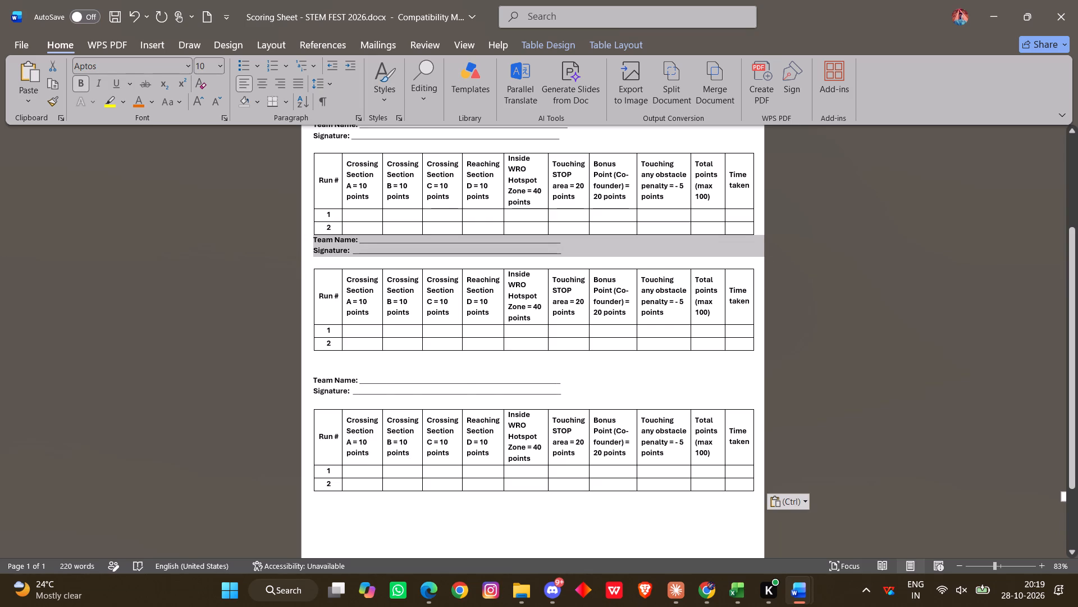
pyautogui.click(314, 241)
pyautogui.press('Return')
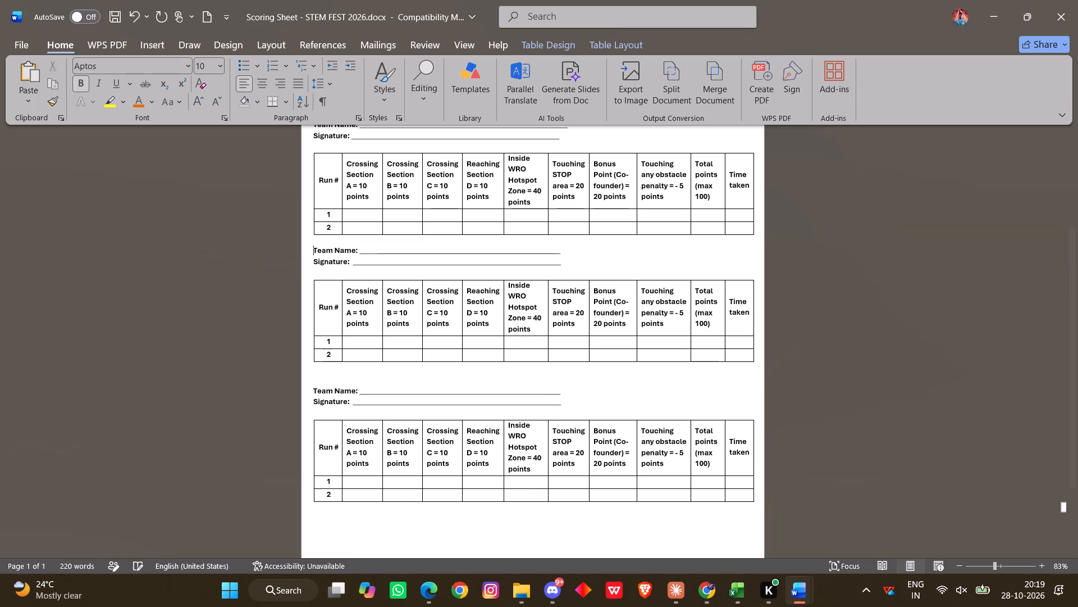
pyautogui.press('Return')
# Insert a blank line between the Team Name and Signature lines above both the third and second tables.
pyautogui.scroll(1, 388, 235)
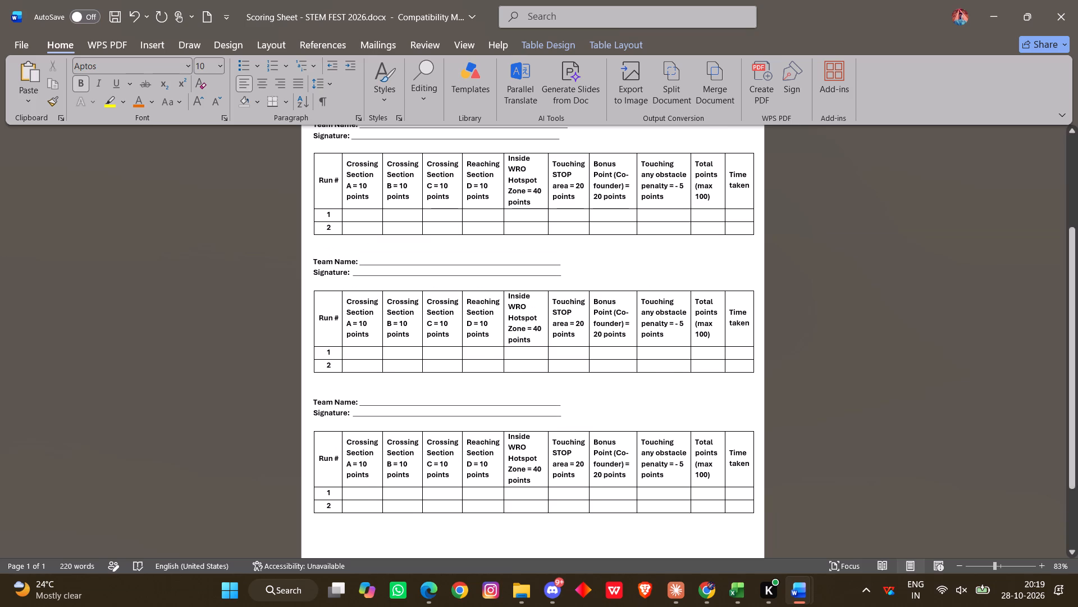
pyautogui.scroll(2, 388, 235)
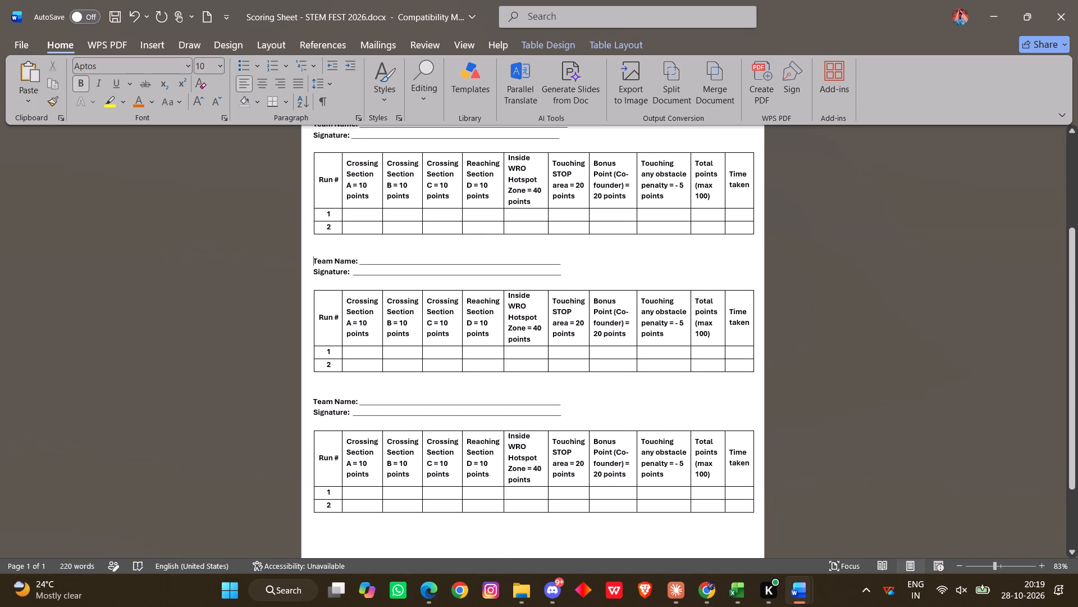
pyautogui.click(571, 404)
pyautogui.press('Return')
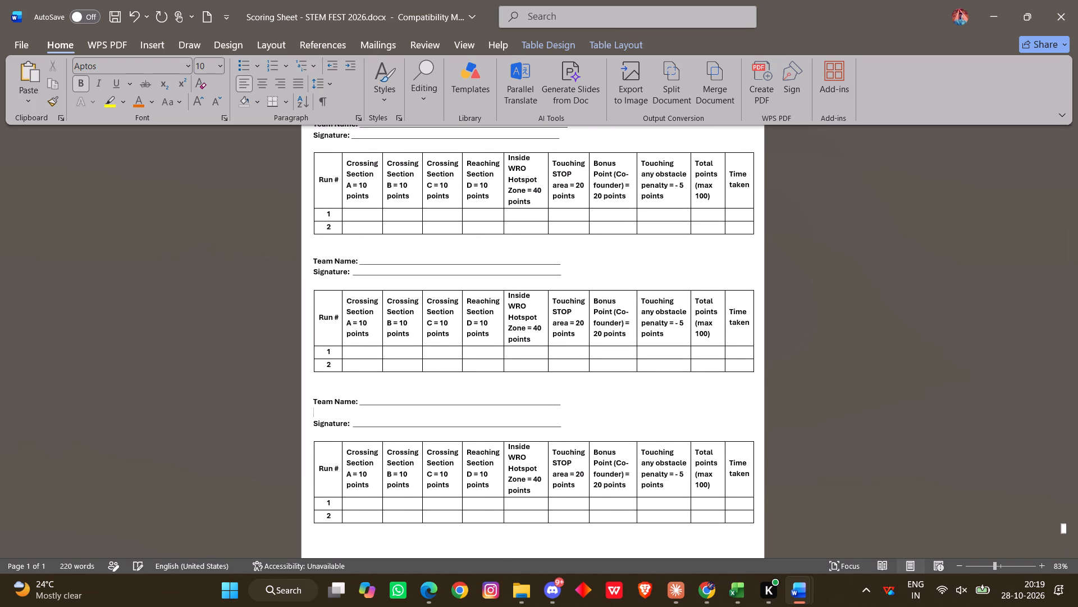
pyautogui.click(577, 265)
pyautogui.press('Return')
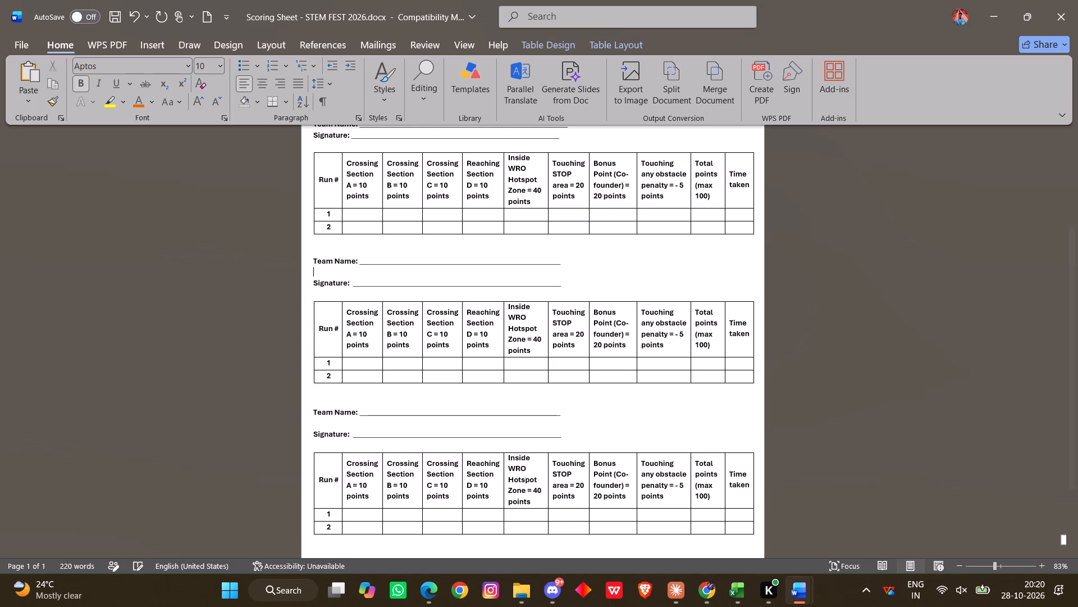
# Replace the first table's Team Name and Signature lines with a copy of the second table's spaced lines.
pyautogui.scroll(1, 582, 302)
pyautogui.moveTo(574, 311); pyautogui.dragTo(443, 296)
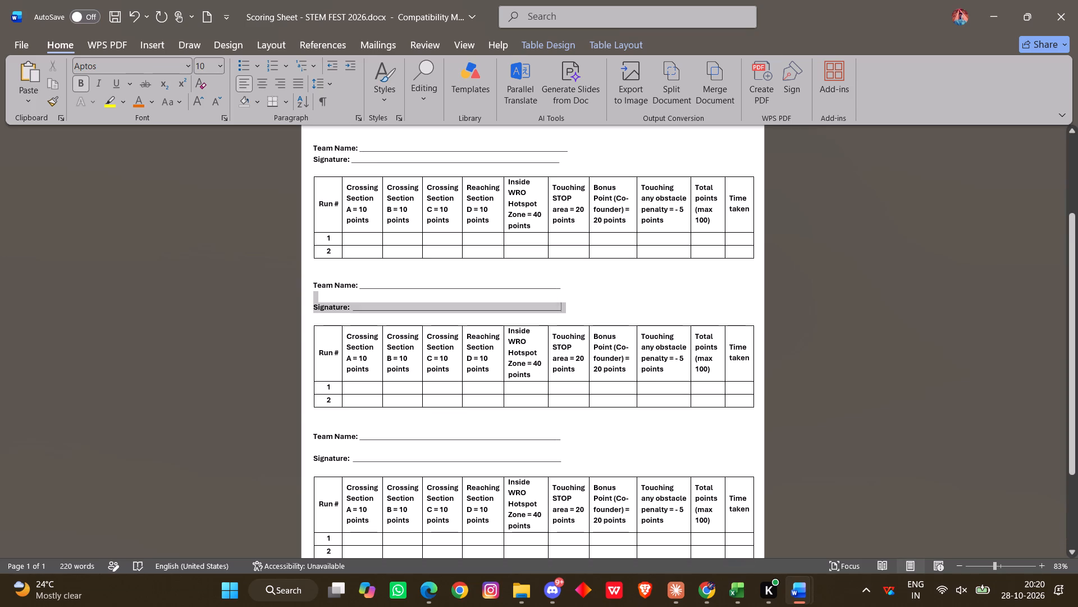
pyautogui.moveTo(443, 296); pyautogui.dragTo(316, 289)
pyautogui.hotkey('ctrl', 'c')
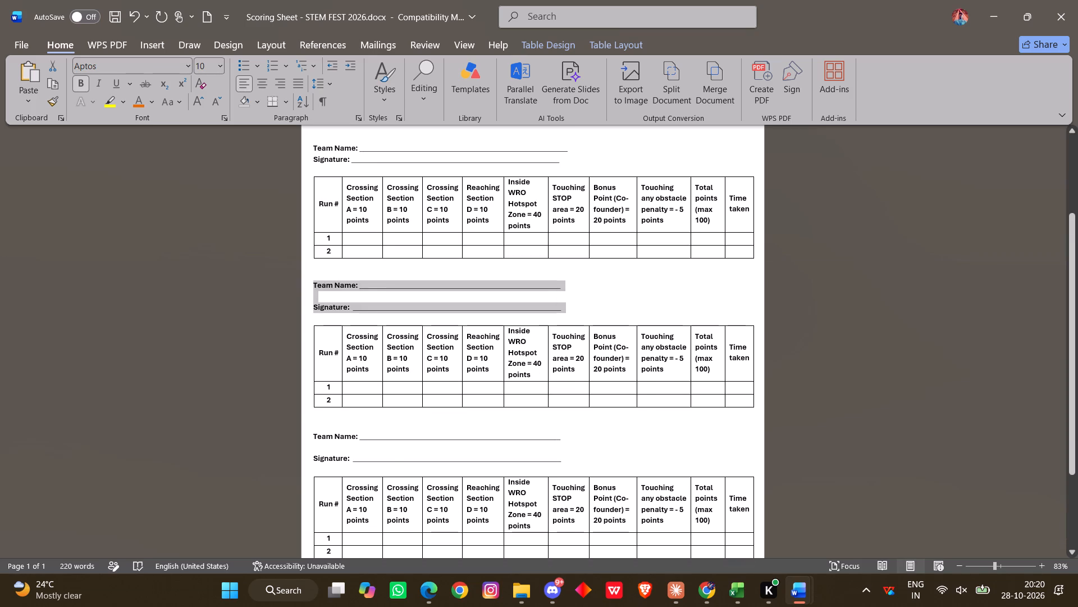
pyautogui.scroll(1, 378, 223)
pyautogui.moveTo(568, 193); pyautogui.dragTo(322, 181)
pyautogui.hotkey('ctrl', 'v')
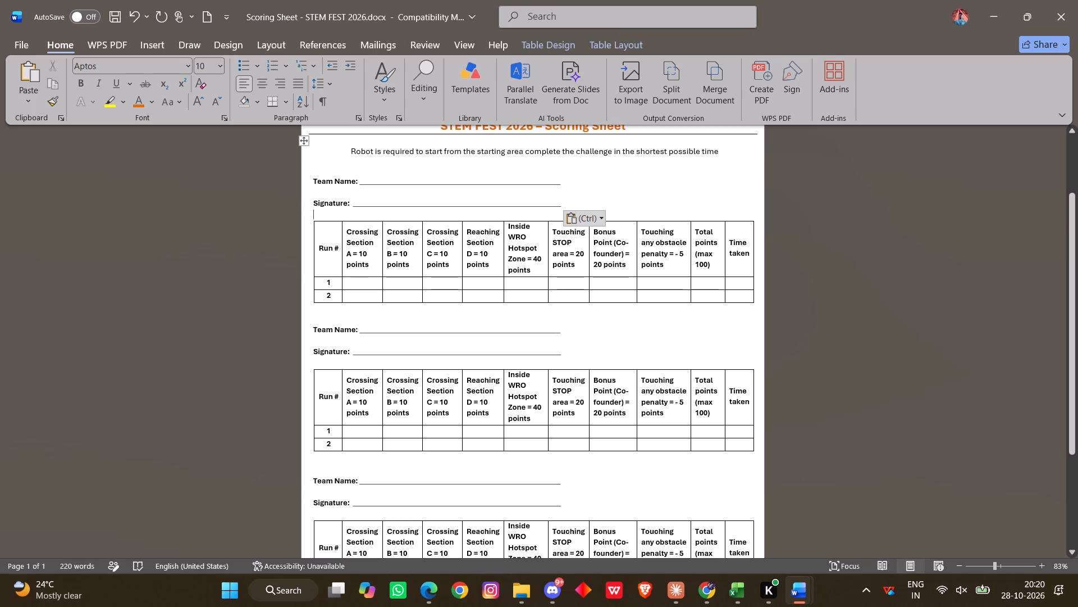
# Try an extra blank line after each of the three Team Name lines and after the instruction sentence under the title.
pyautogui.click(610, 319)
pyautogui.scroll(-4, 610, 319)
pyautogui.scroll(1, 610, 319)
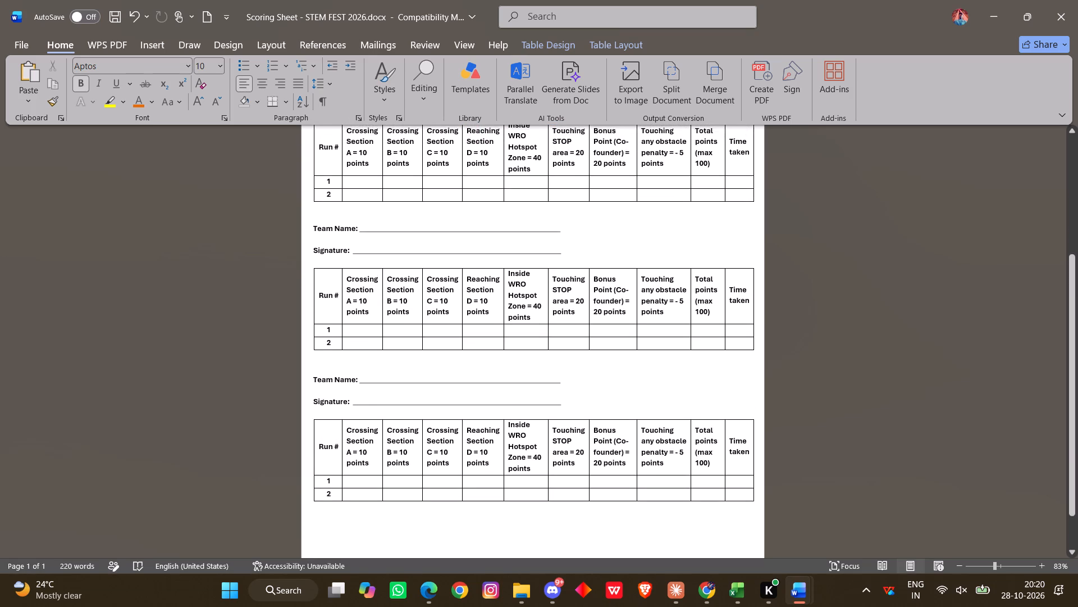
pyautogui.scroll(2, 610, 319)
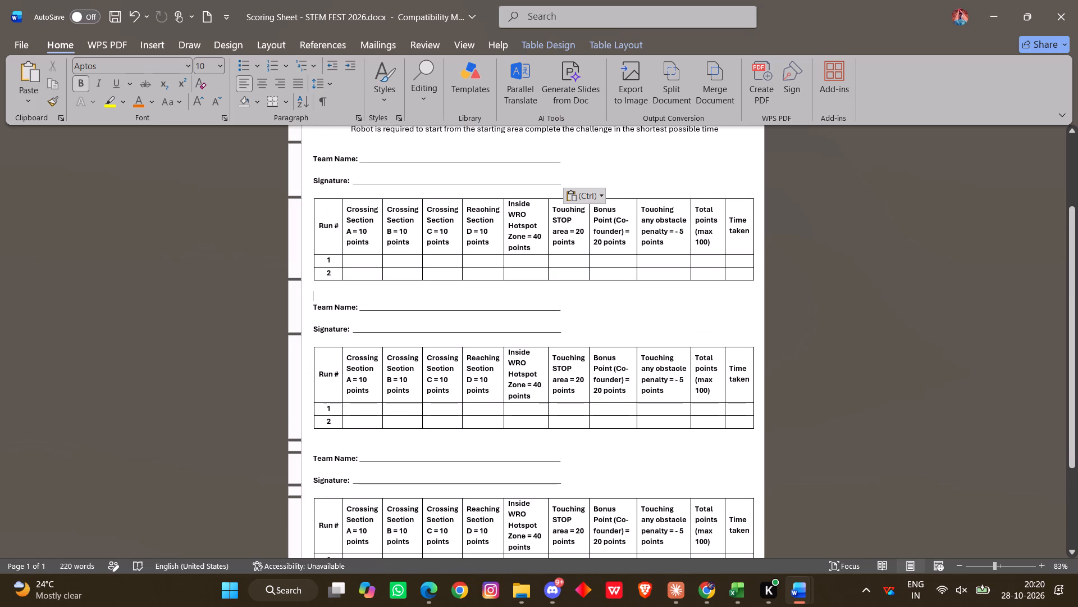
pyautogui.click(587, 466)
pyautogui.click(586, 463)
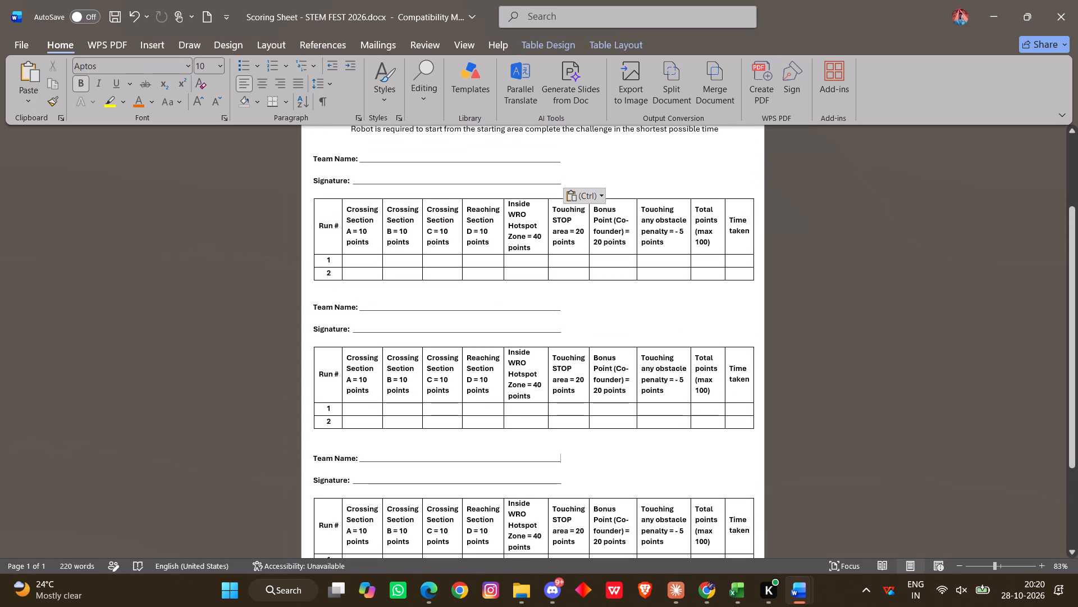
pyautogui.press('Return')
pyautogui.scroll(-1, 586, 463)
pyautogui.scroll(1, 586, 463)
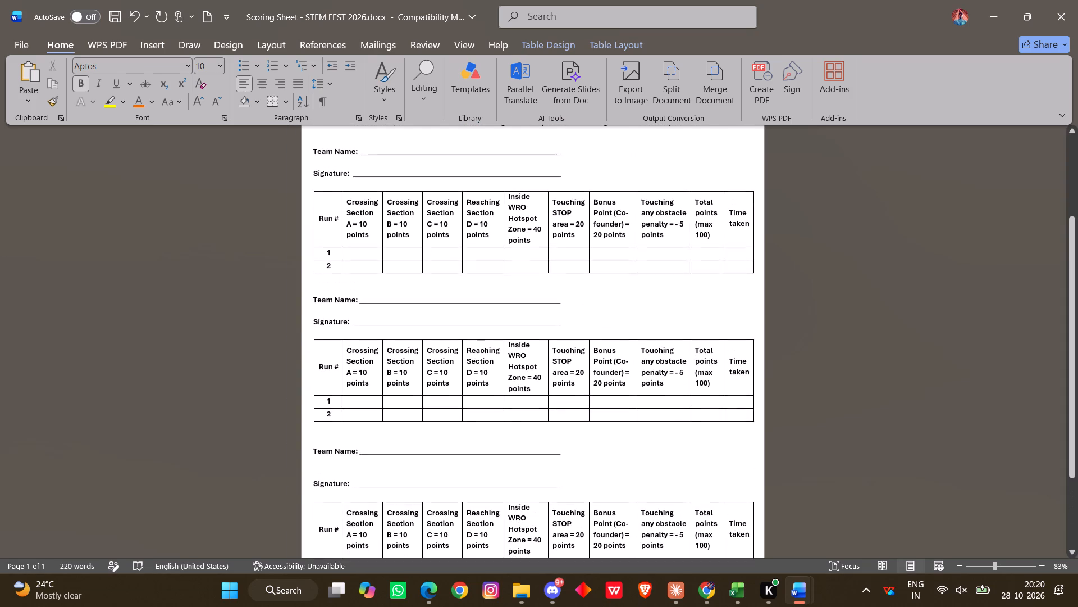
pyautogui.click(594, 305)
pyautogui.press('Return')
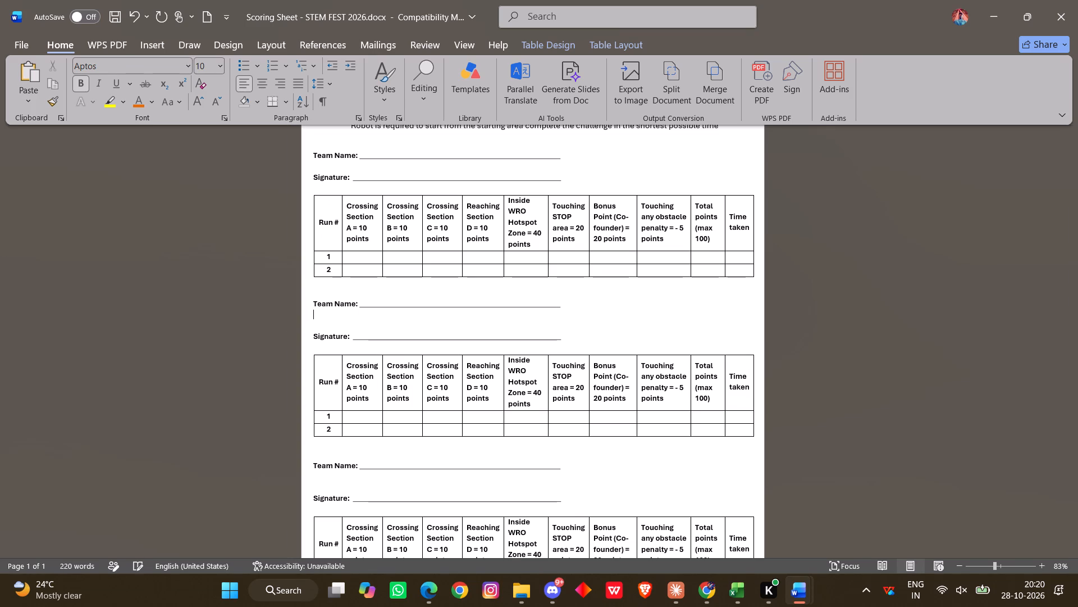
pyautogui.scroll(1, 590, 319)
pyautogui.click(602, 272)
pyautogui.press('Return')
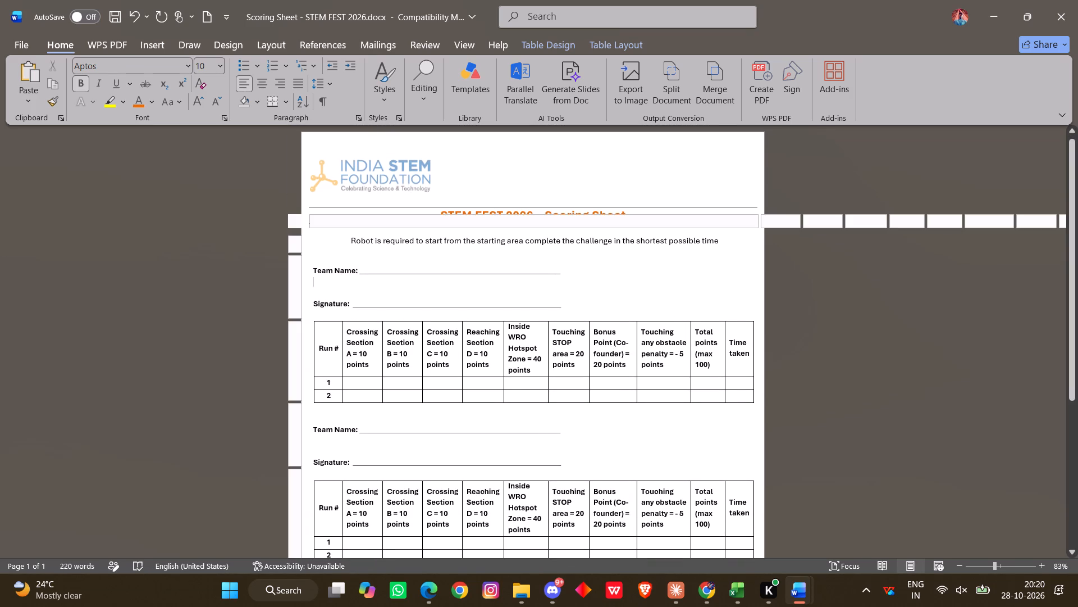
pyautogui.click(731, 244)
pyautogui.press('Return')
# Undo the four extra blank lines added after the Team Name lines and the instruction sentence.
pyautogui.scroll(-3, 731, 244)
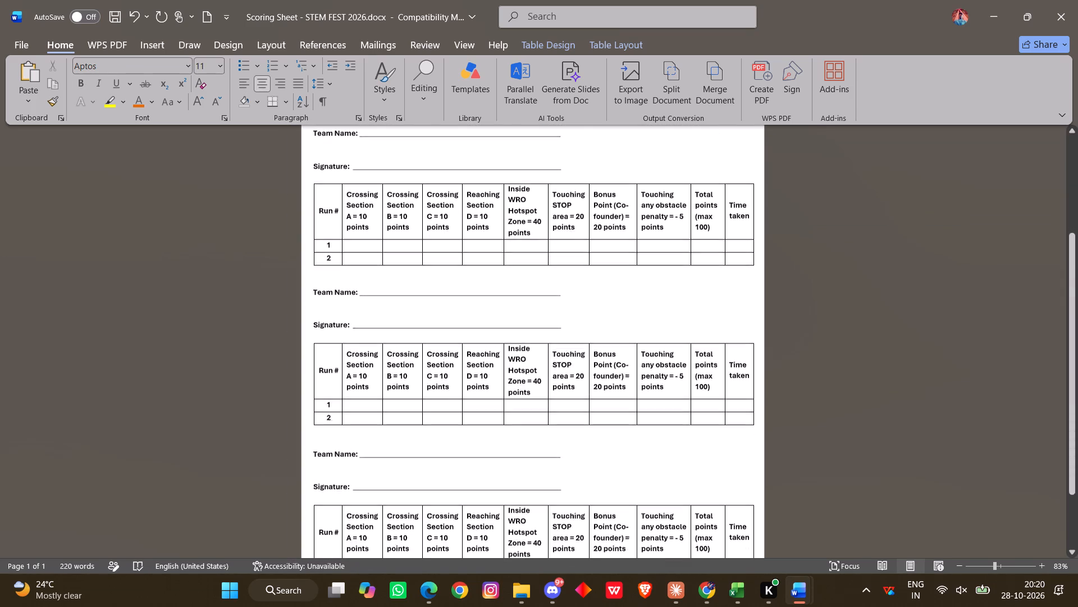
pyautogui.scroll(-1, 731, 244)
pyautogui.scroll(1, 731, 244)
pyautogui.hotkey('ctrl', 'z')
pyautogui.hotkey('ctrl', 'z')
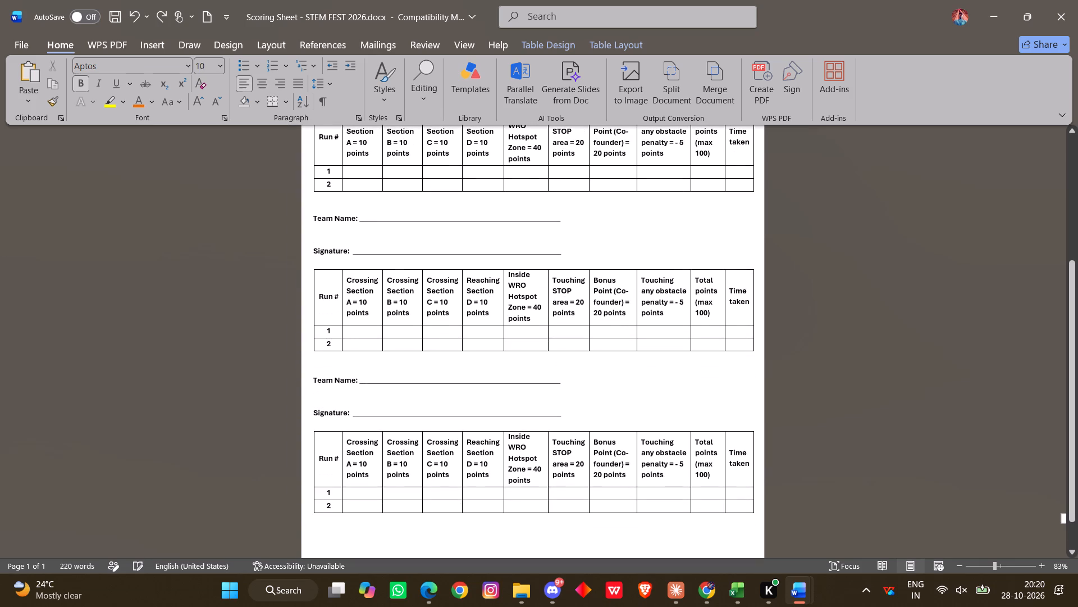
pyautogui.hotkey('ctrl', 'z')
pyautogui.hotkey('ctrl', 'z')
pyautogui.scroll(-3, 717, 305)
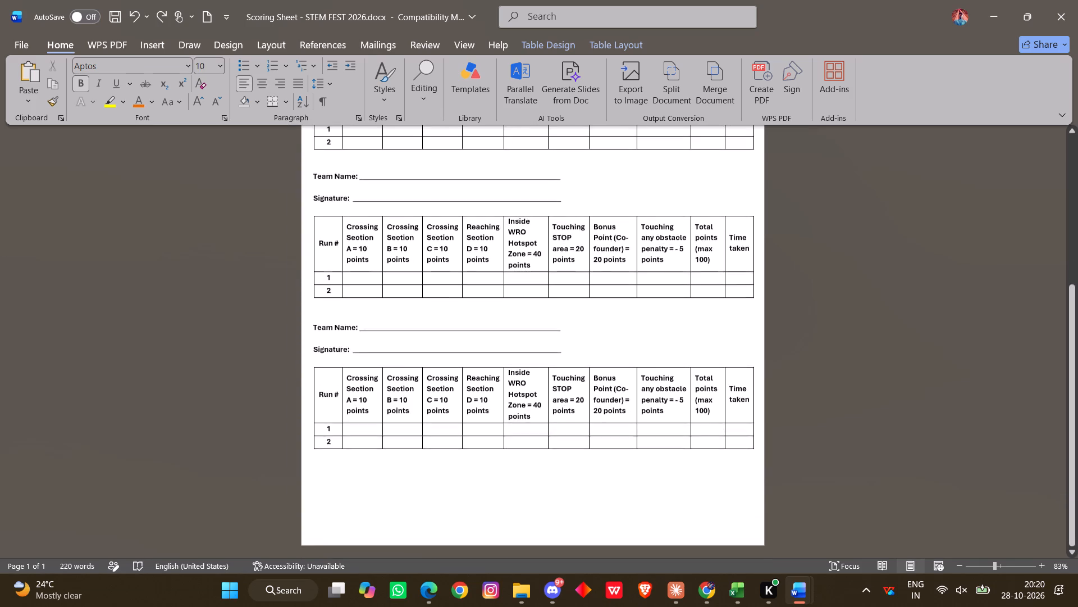
# Switch to Path Finder Challenge 2026.docx and copy its entire page footer.
pyautogui.scroll(1, 717, 305)
pyautogui.hotkey('alt', 'Tab')
pyautogui.hotkey('alt', 'Tab')
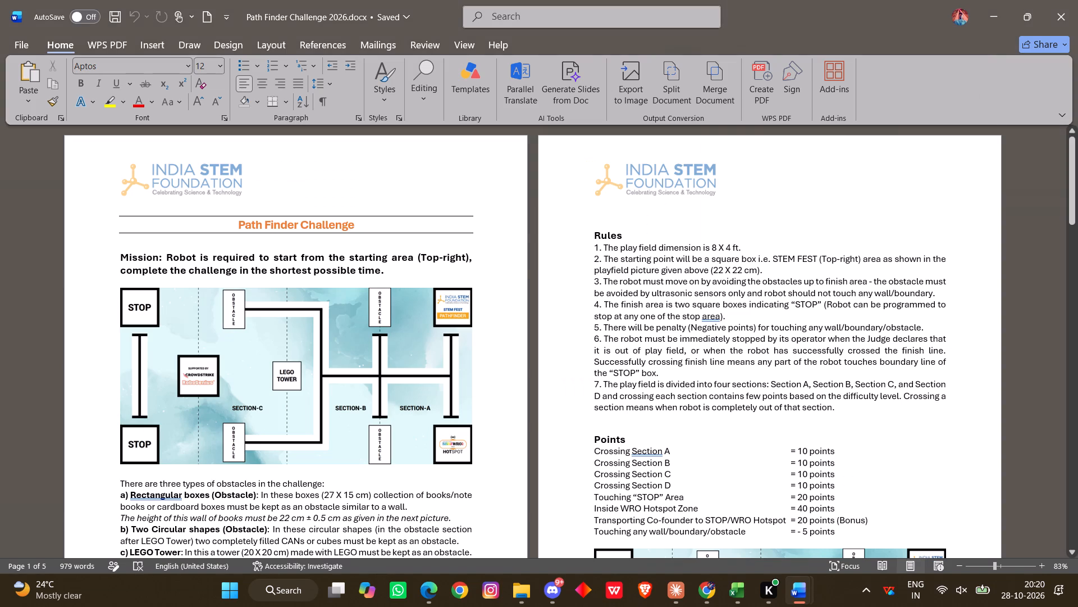
pyautogui.scroll(-3, 494, 383)
pyautogui.tripleClick(437, 433)
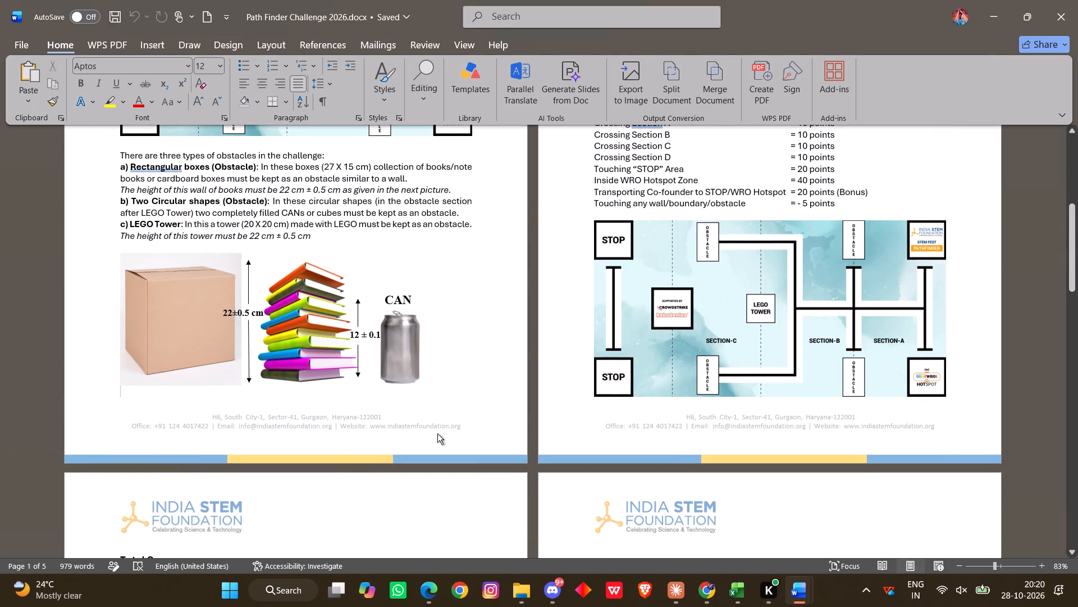
pyautogui.click(437, 433)
pyautogui.hotkey('ctrl', 'a')
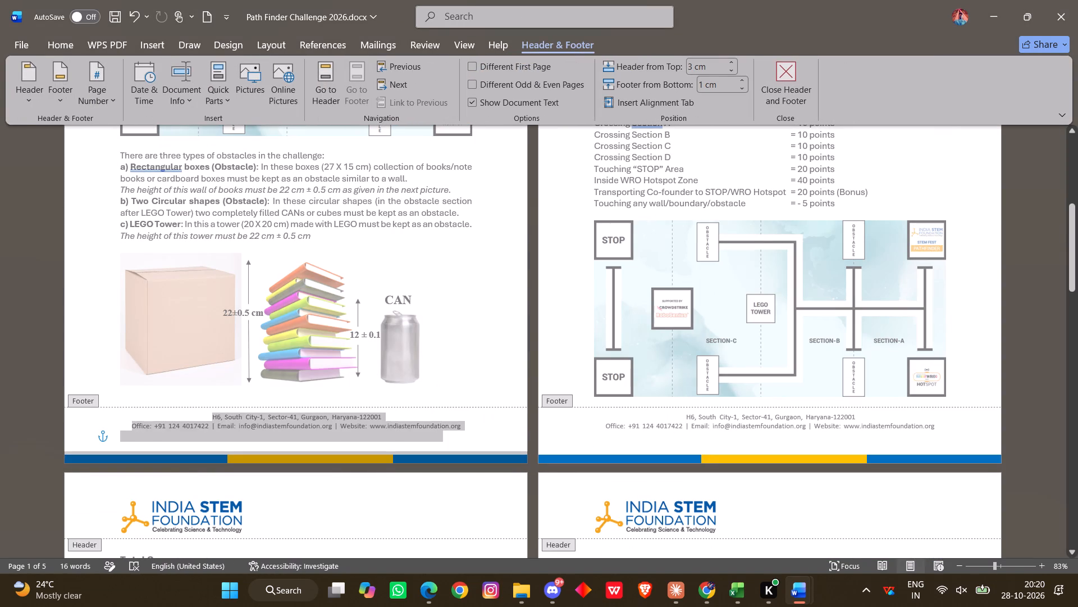
pyautogui.hotkey('ctrl', 'c')
# Return to the STEM FEST 2026 scoring sheet and paste the copied content into its page footer.
pyautogui.hotkey('alt', 'Tab')
pyautogui.scroll(-1, 495, 488)
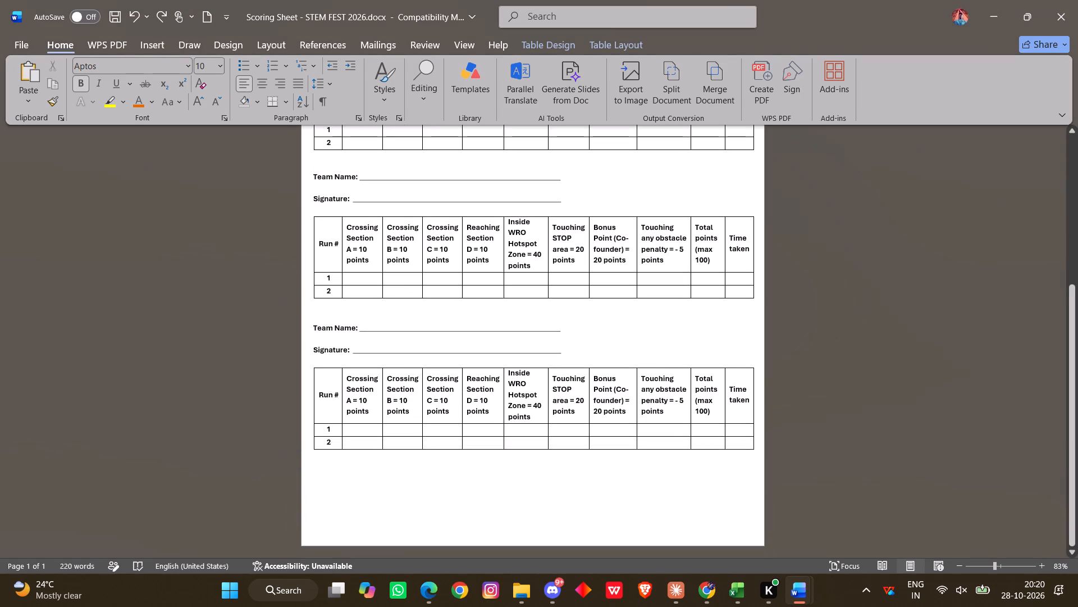
pyautogui.tripleClick(485, 505)
pyautogui.doubleClick(476, 527)
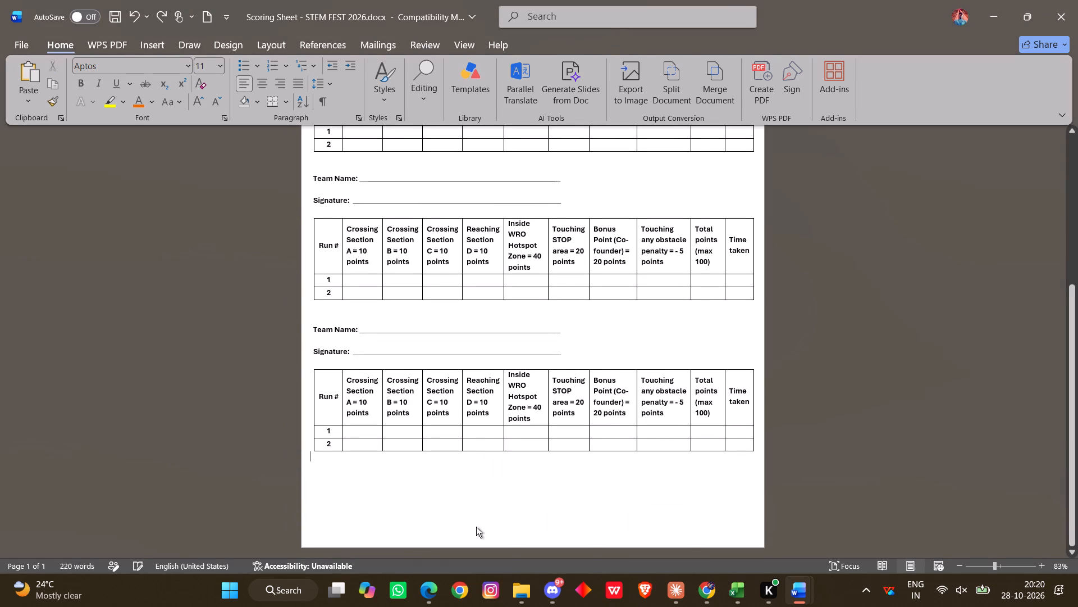
pyautogui.hotkey('ctrl', 'v')
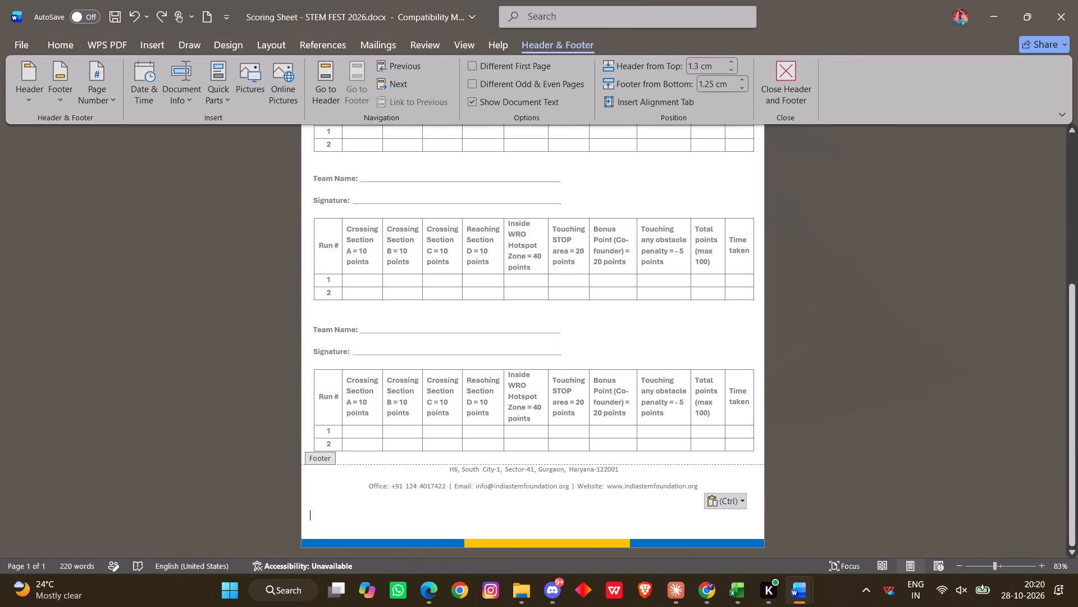
# Remove the empty line below the contact details in the footer and return to the document body.
pyautogui.press('Delete')
pyautogui.press('Delete')
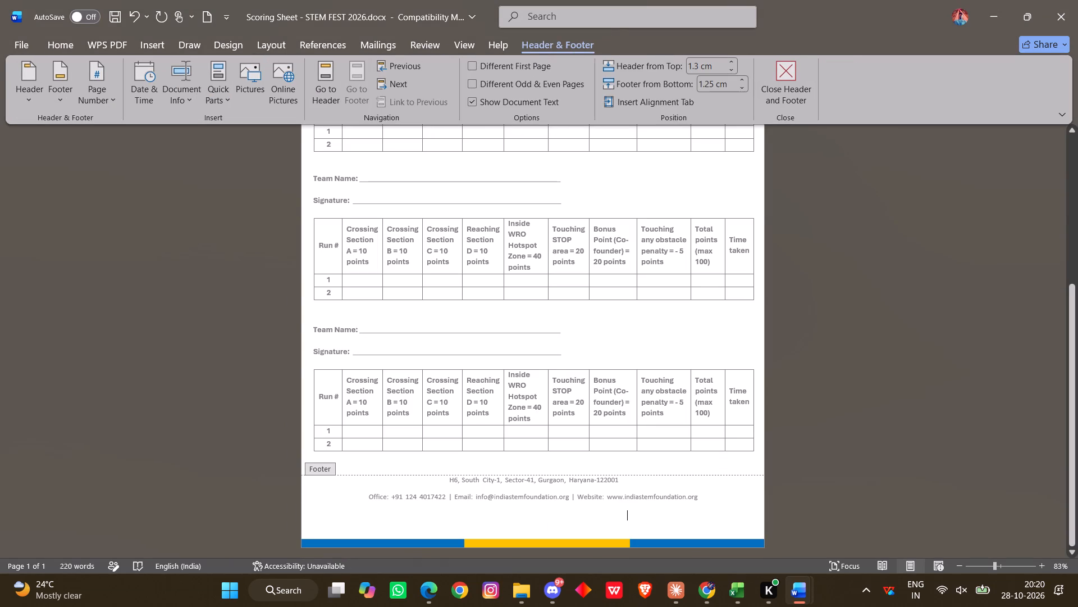
pyautogui.press('Delete')
pyautogui.press('Delete')
pyautogui.press('Delete')
pyautogui.press('Delete')
pyautogui.press('\\')
pyautogui.press('BackSpace')
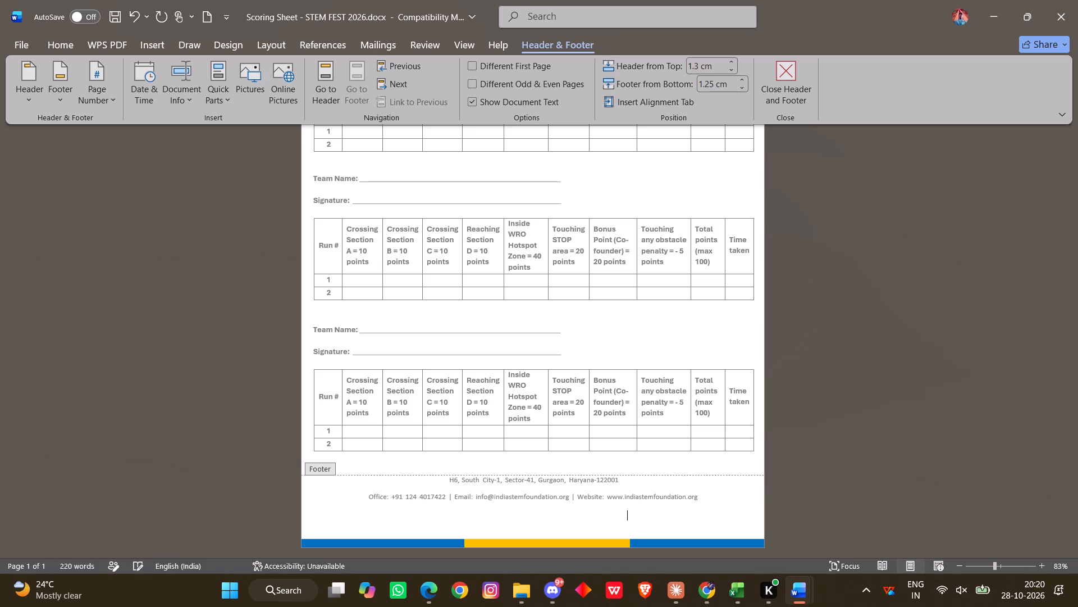
pyautogui.press('BackSpace')
pyautogui.press('BackSpace')
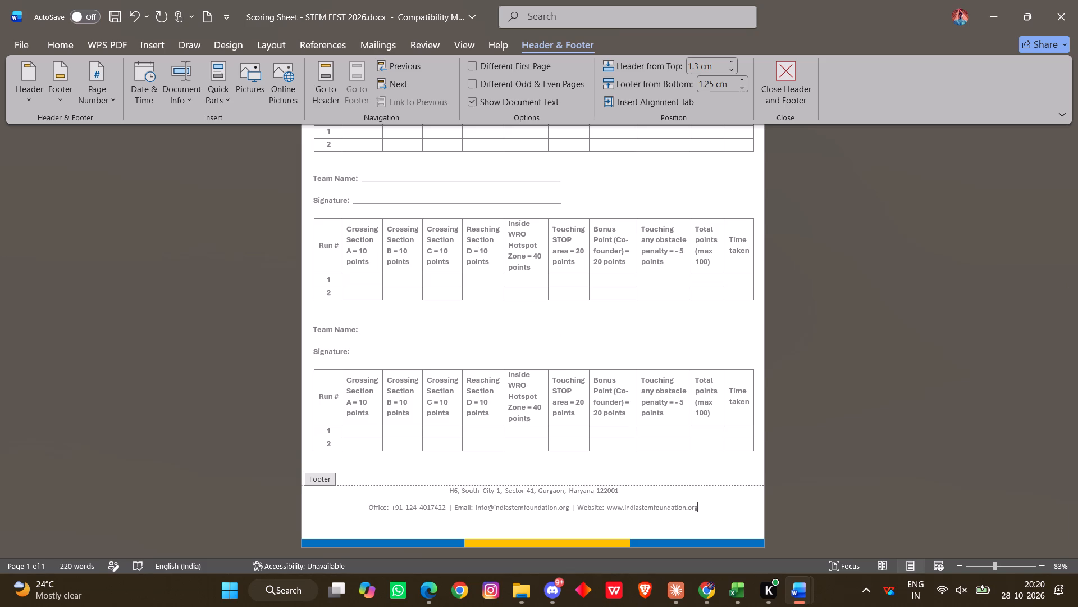
pyautogui.doubleClick(642, 475)
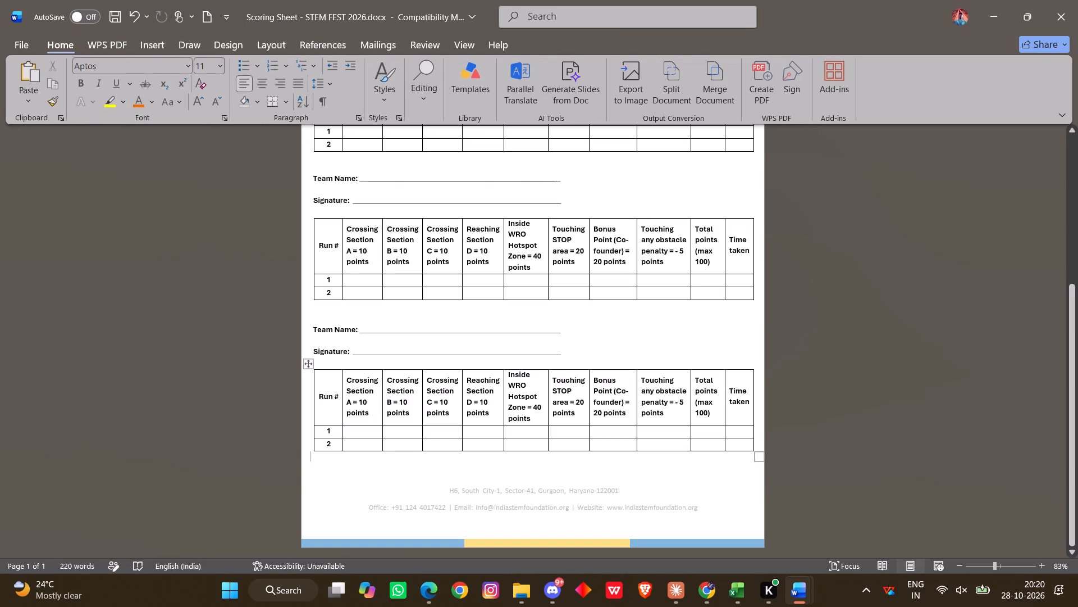
# Review the whole scoring sheet page, from the header and title to the three tables and the new footer.
pyautogui.scroll(-1, 656, 435)
pyautogui.scroll(3, 656, 435)
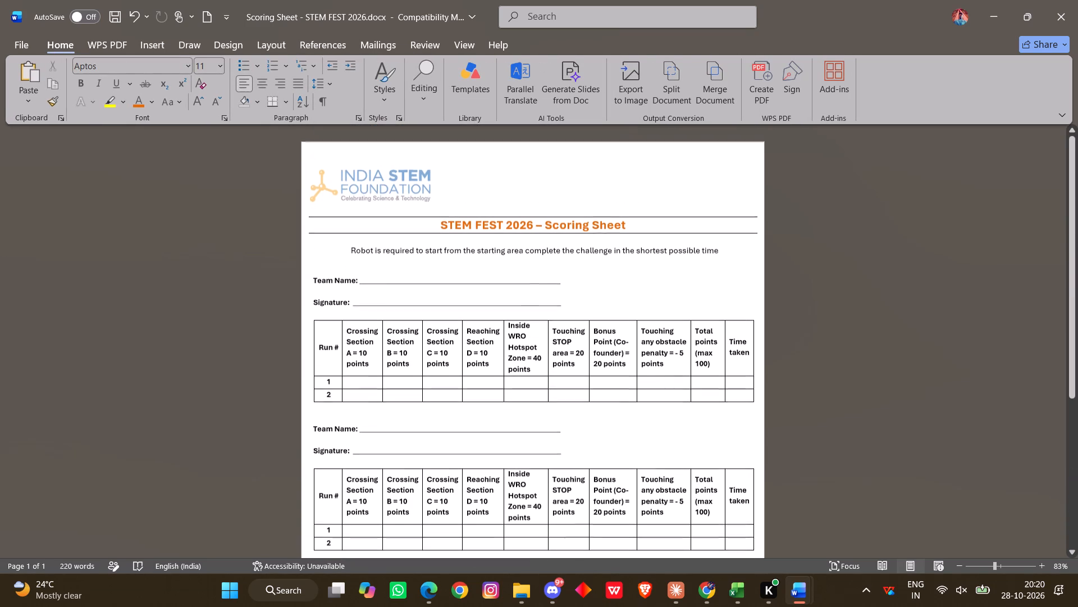
pyautogui.scroll(-2, 565, 404)
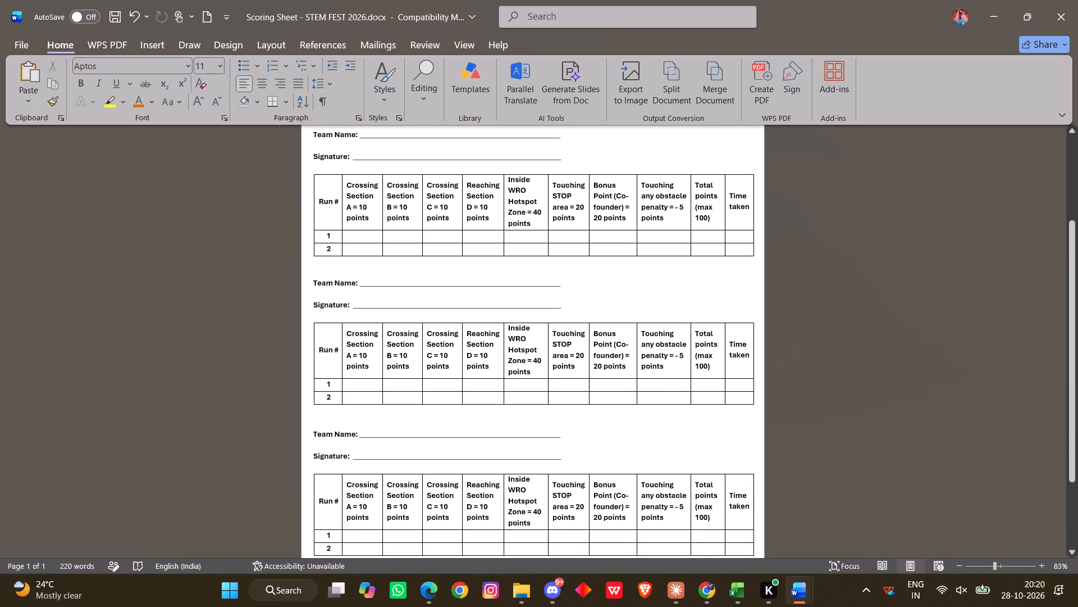
pyautogui.scroll(-1, 565, 404)
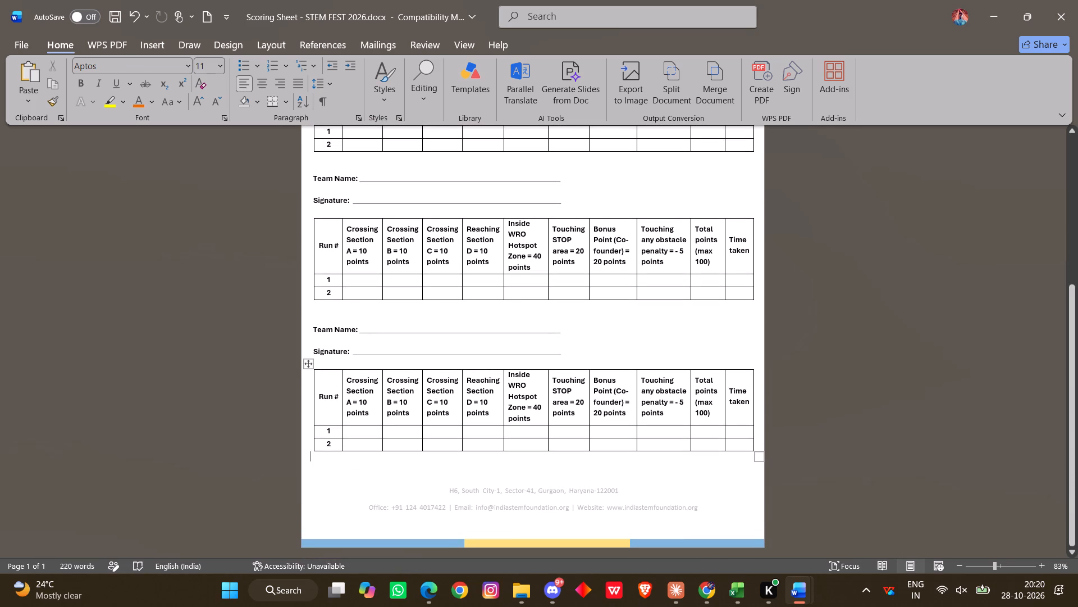
pyautogui.scroll(1, 565, 404)
pyautogui.scroll(-1, 565, 404)
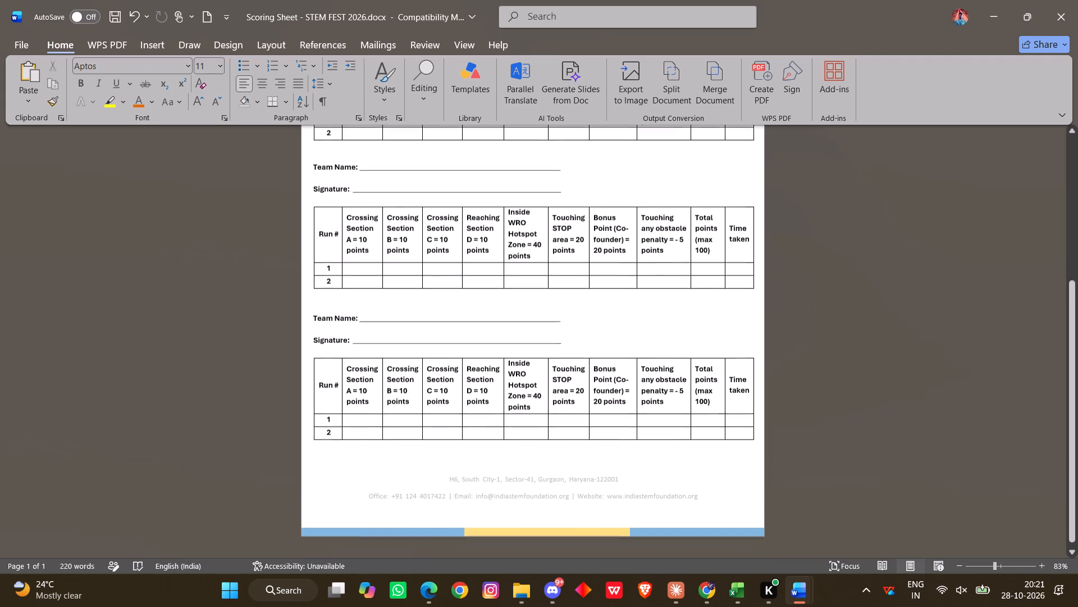
pyautogui.scroll(-1, 565, 404)
pyautogui.scroll(2, 565, 404)
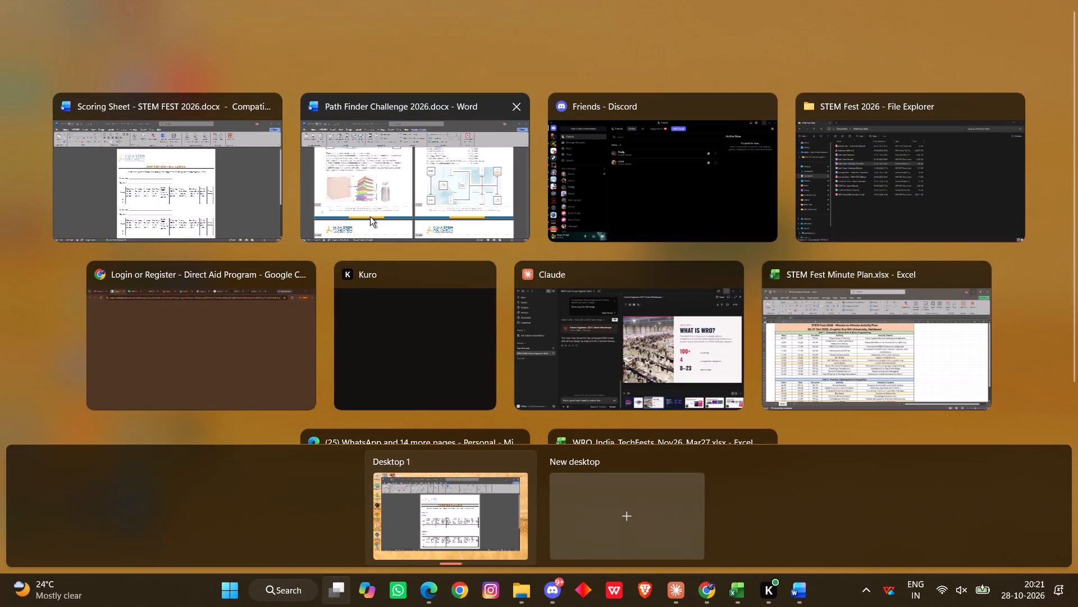
pyautogui.click(236, 201)
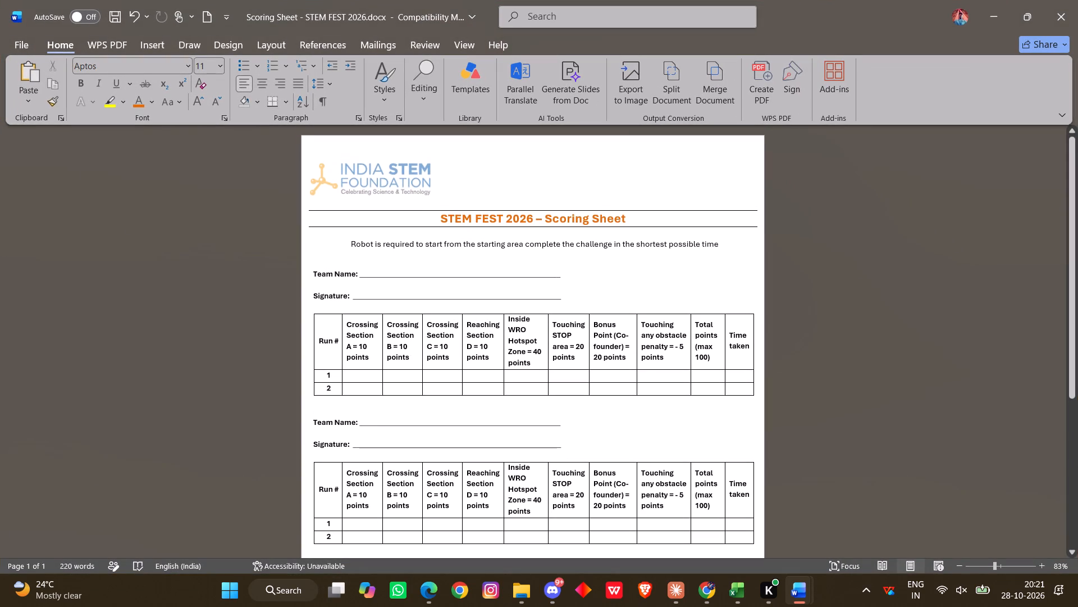
# Insert "&" between "starting area" and "complete the challenge" in the instruction sentence under the title.
pyautogui.scroll(1, 404, 336)
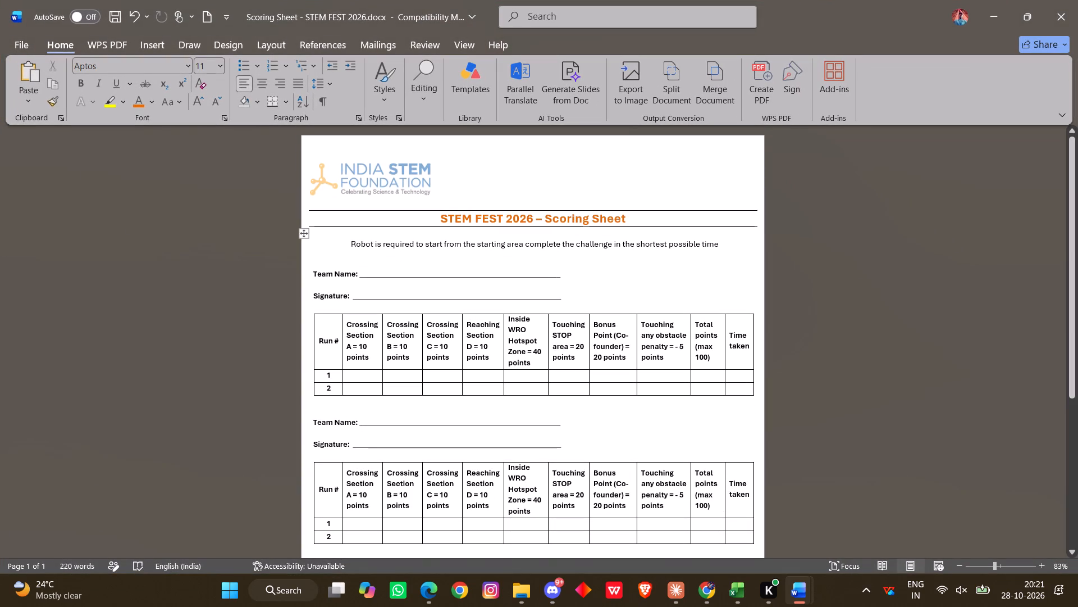
pyautogui.click(520, 246)
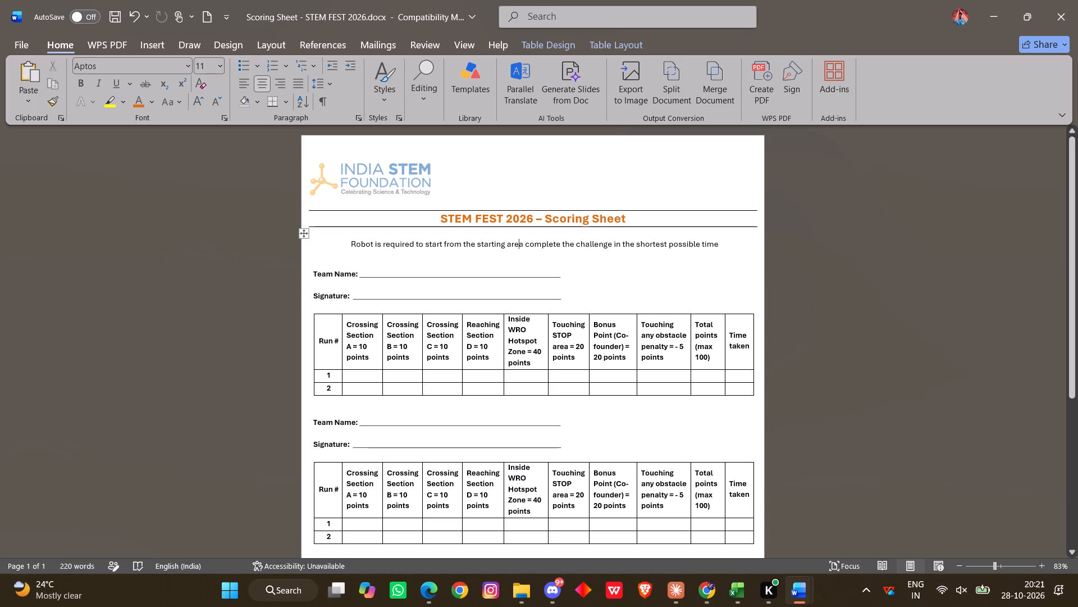
pyautogui.click(527, 246)
pyautogui.click(526, 246)
pyautogui.press('BackSpace')
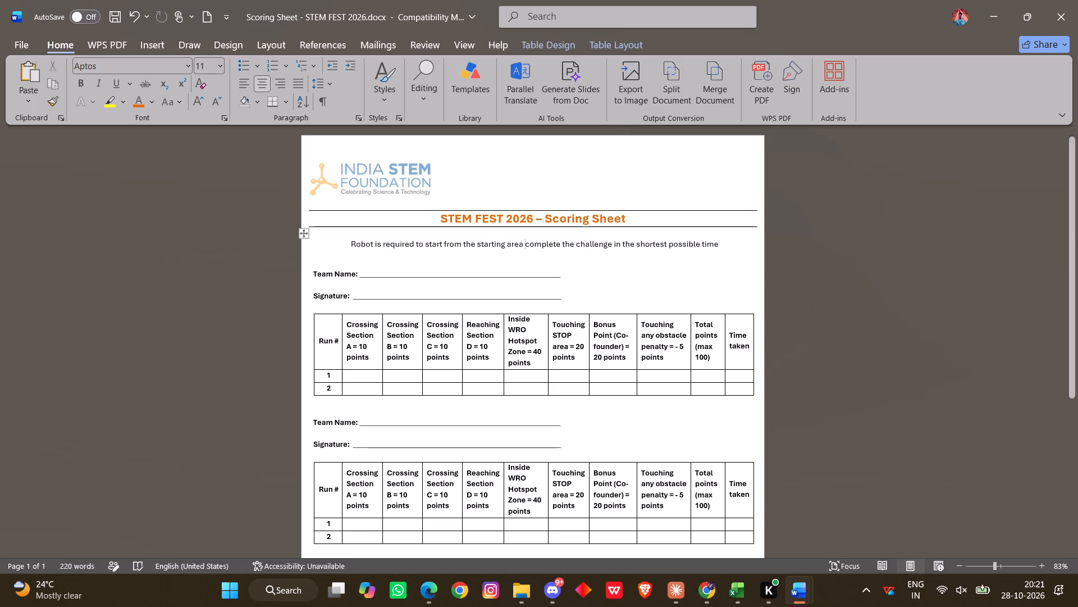
pyautogui.press('space')
pyautogui.write('&')
pyautogui.press('space')
pyautogui.click(604, 284)
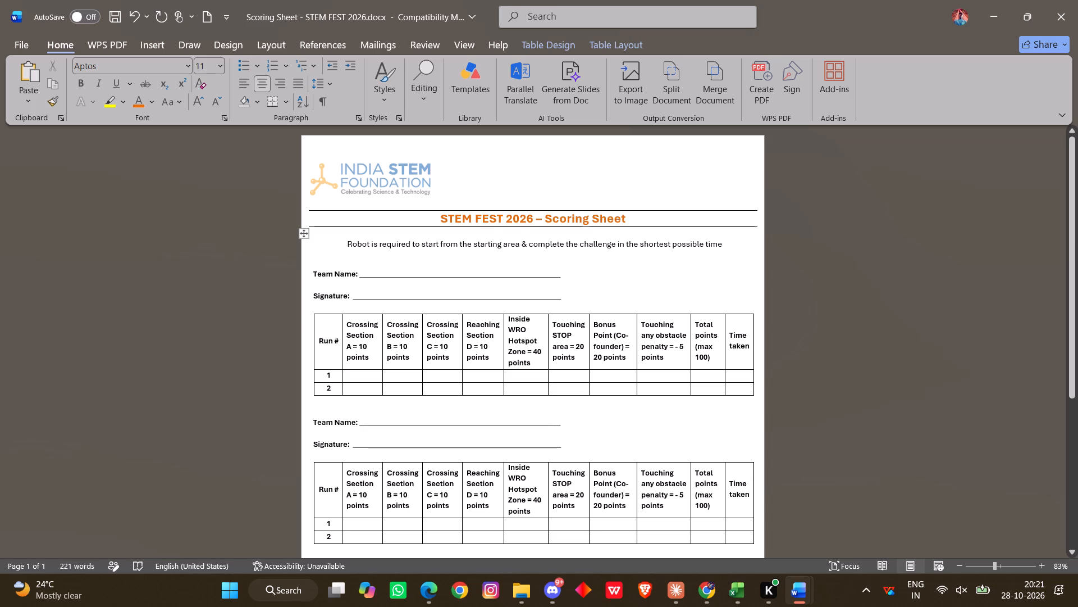
# Check the page layout down to the footer and save the scoring sheet.
pyautogui.scroll(1, 572, 379)
pyautogui.scroll(-3, 572, 379)
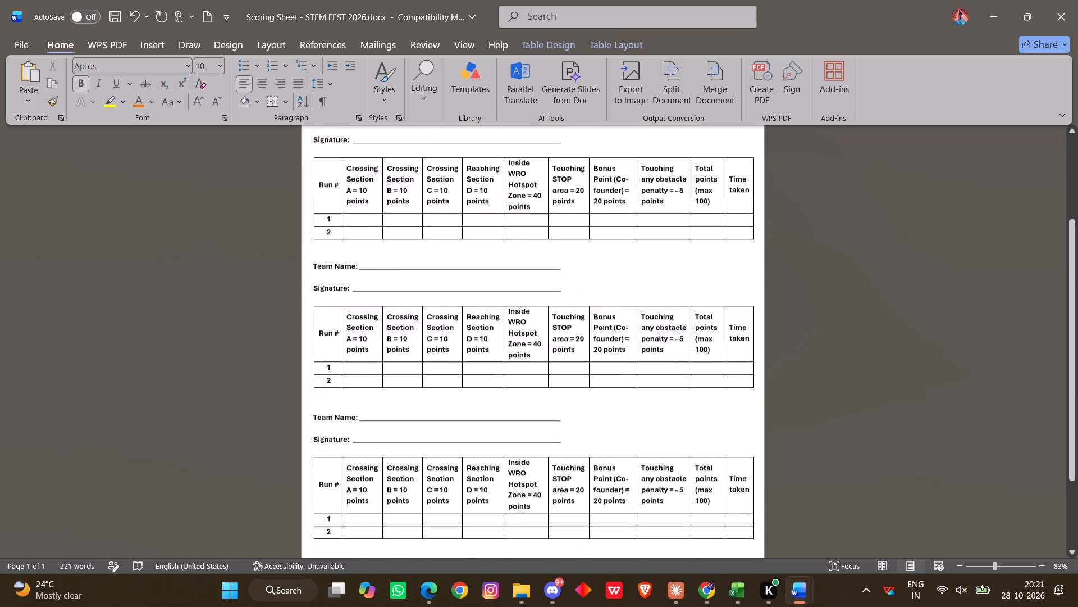
pyautogui.scroll(5, 572, 379)
pyautogui.scroll(-1, 572, 379)
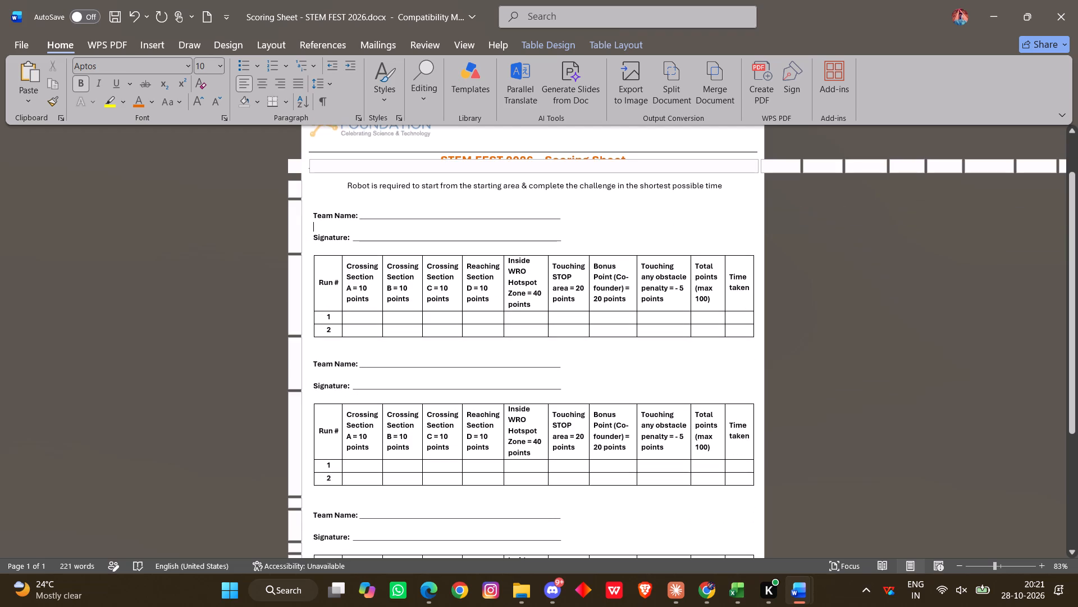
pyautogui.scroll(-3, 688, 383)
pyautogui.hotkey('ctrl', 's')
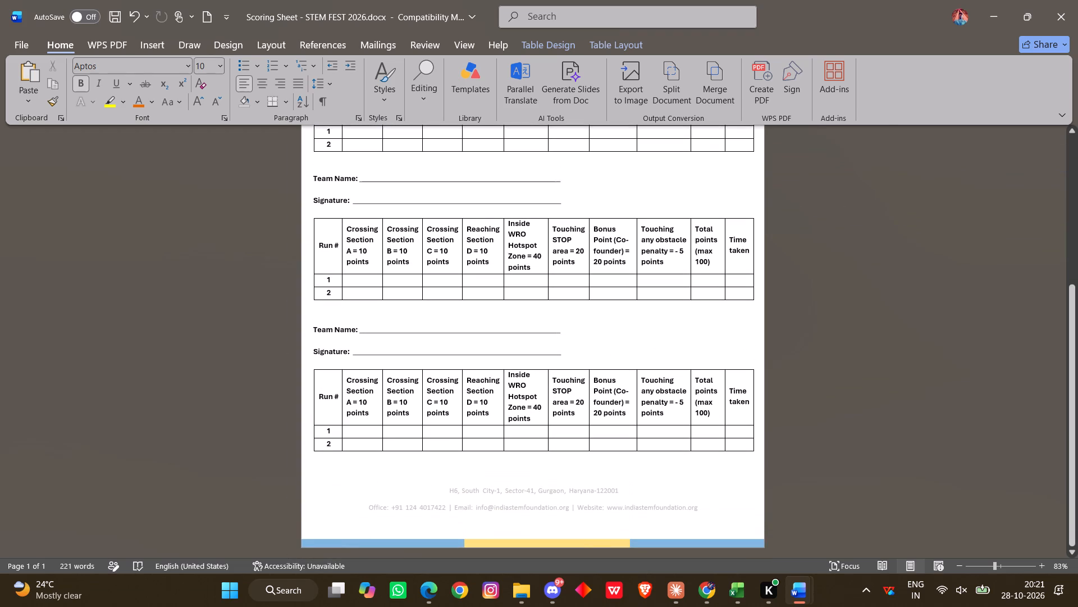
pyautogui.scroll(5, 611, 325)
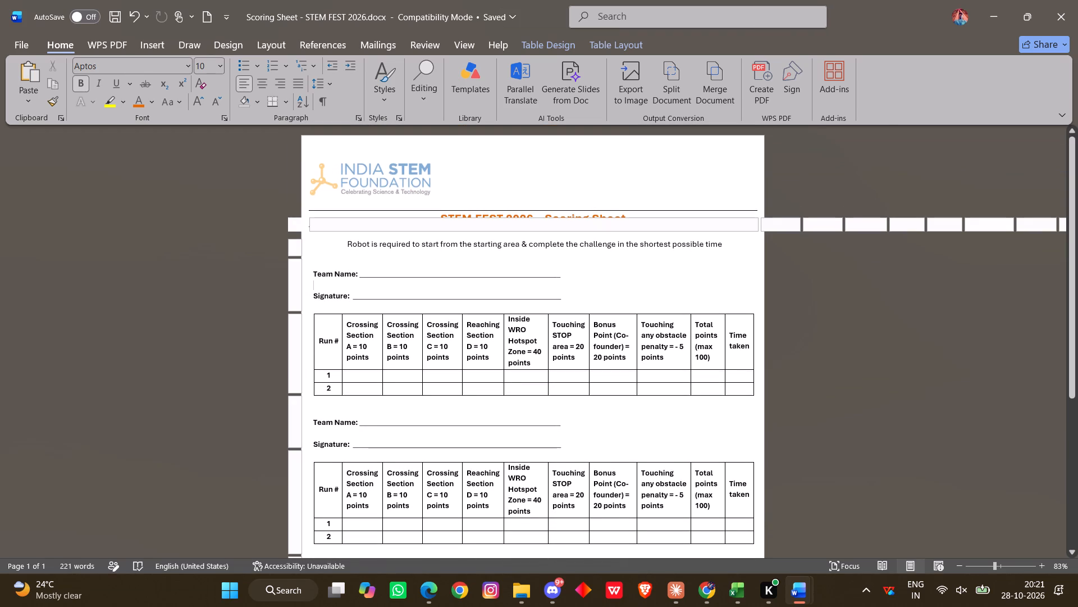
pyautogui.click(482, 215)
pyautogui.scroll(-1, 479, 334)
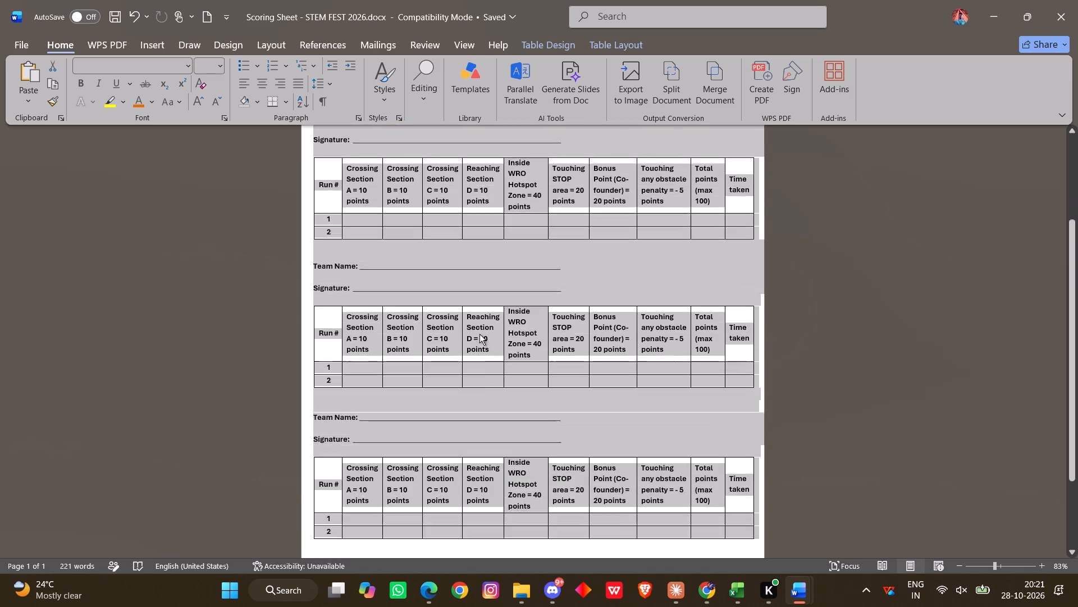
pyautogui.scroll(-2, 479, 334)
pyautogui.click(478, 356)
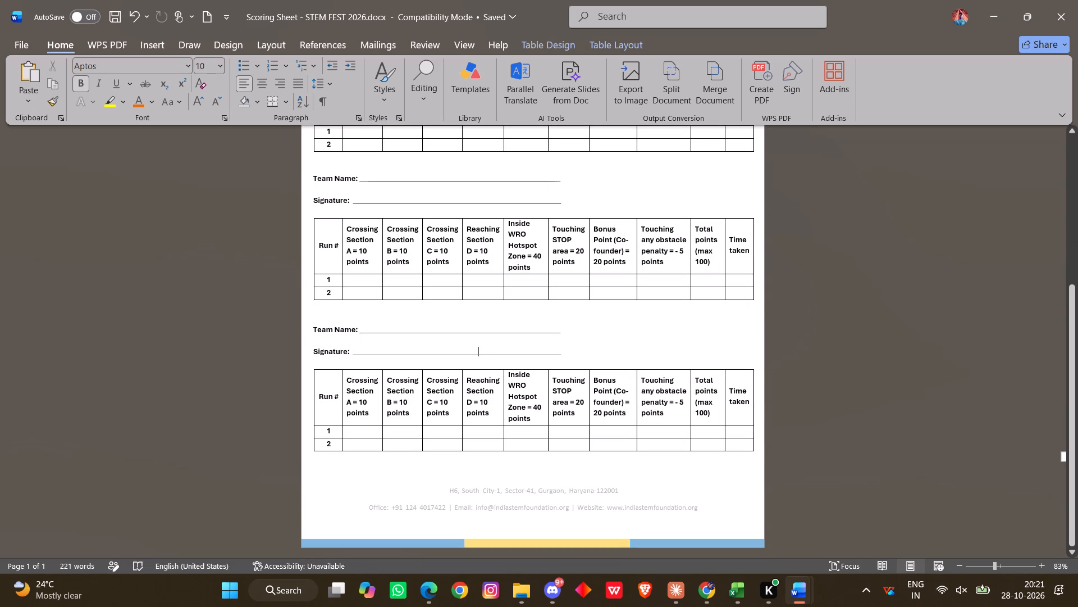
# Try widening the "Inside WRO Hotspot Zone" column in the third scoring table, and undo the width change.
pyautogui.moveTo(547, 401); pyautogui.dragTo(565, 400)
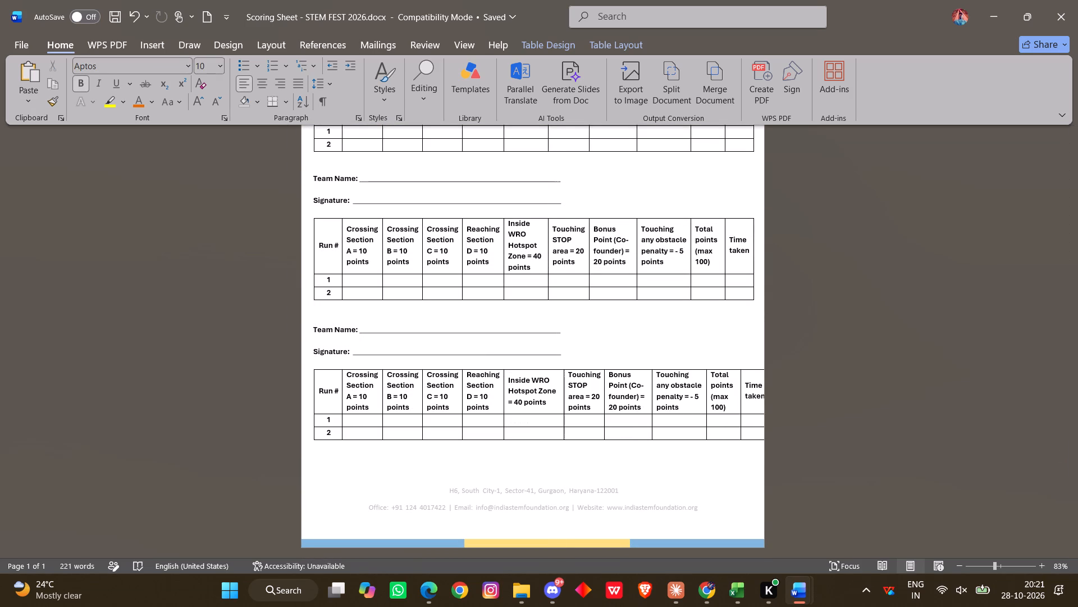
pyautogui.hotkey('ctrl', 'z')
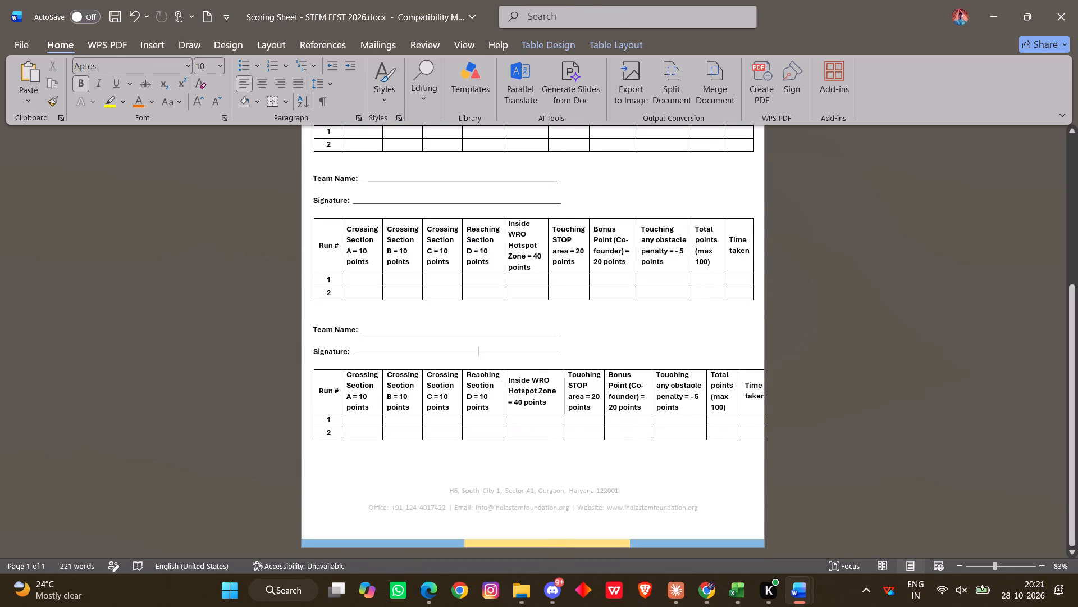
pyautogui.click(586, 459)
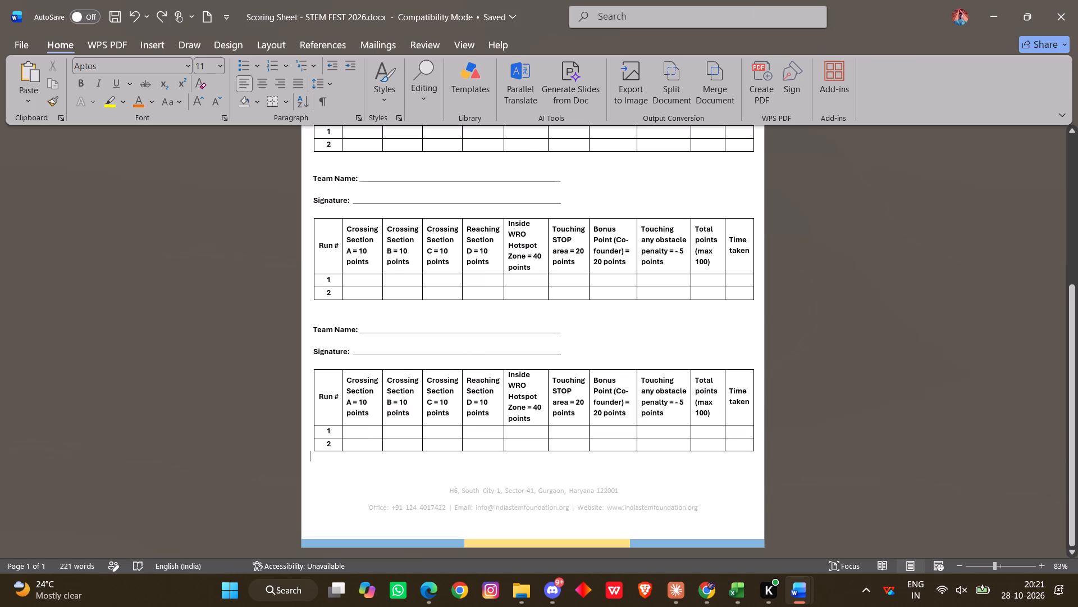
# Check the scoring sheet's tables, title and header once more and save the document.
pyautogui.scroll(2, 578, 414)
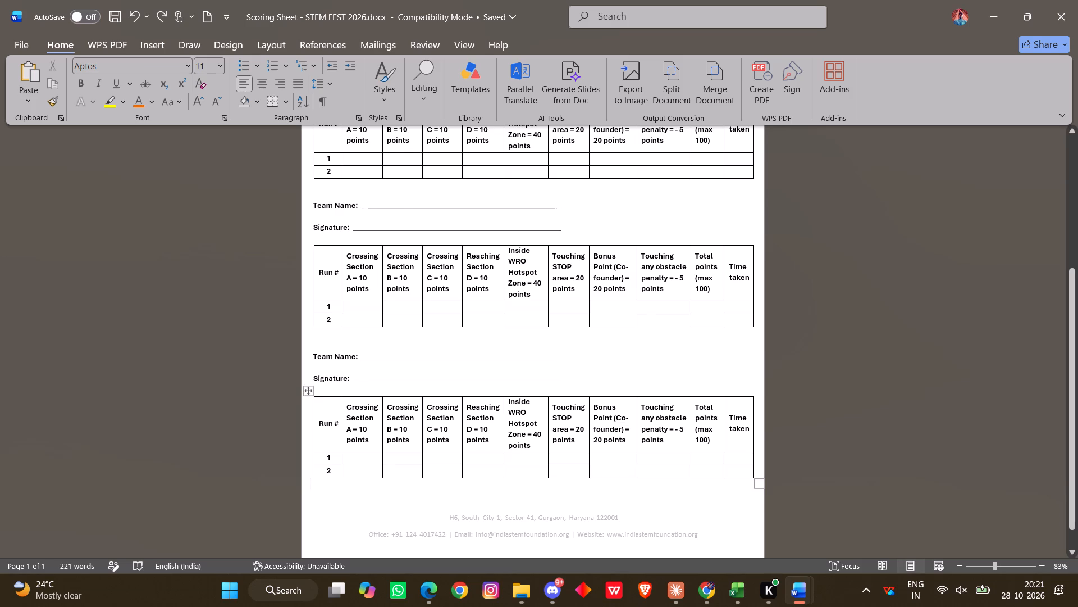
pyautogui.scroll(1, 442, 465)
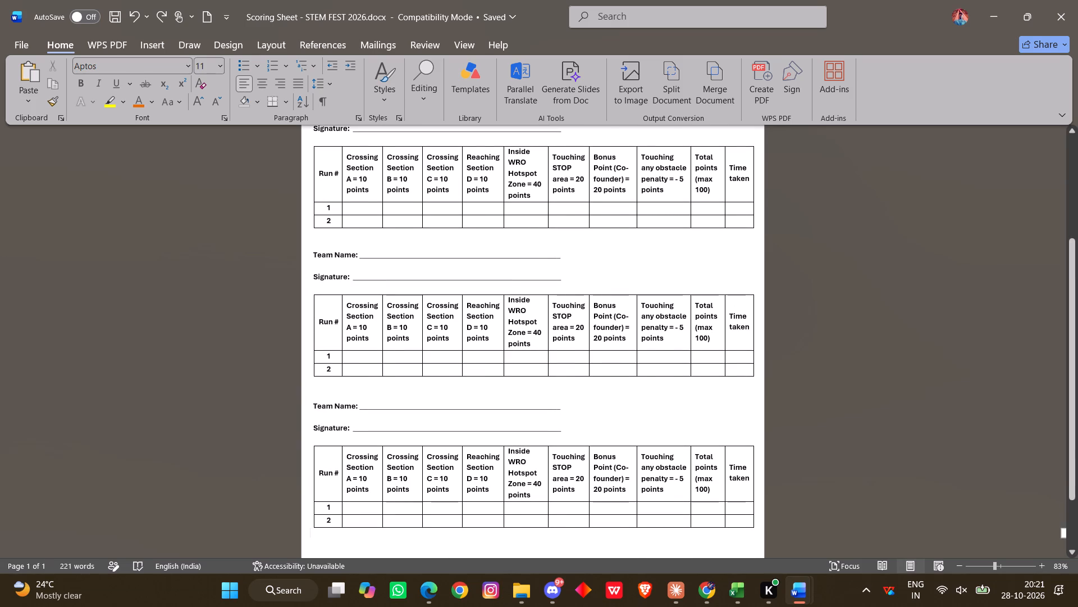
pyautogui.scroll(1, 491, 380)
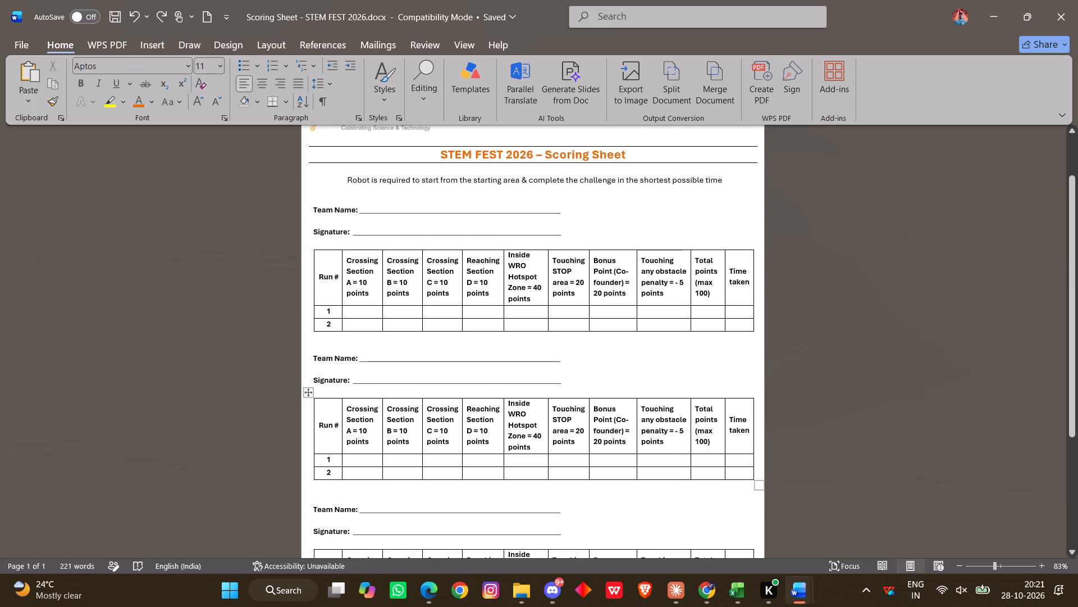
pyautogui.scroll(-6, 610, 409)
pyautogui.scroll(6, 610, 409)
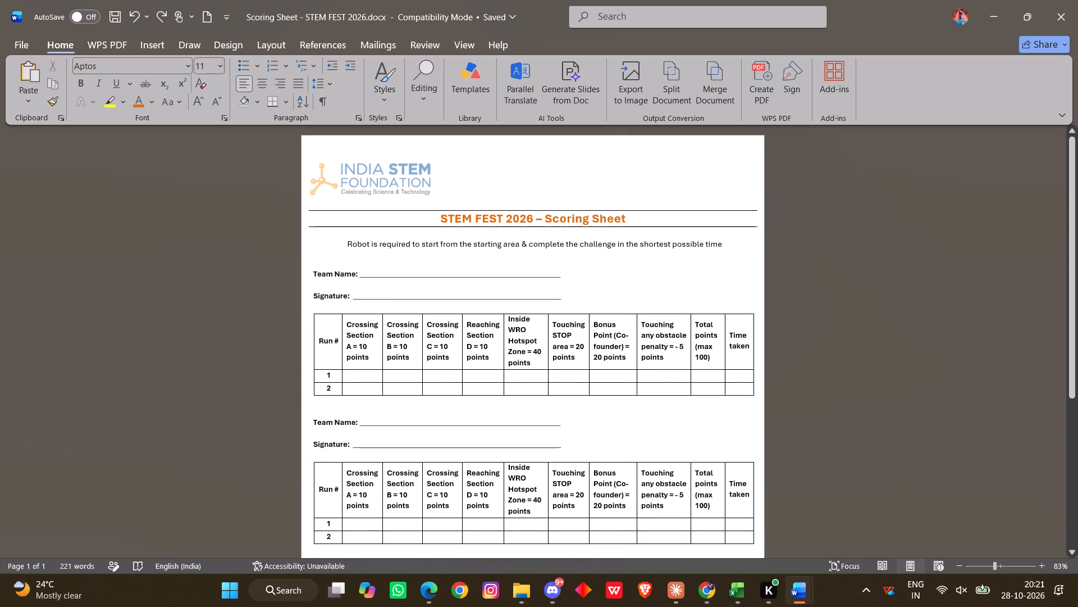
pyautogui.scroll(-4, 610, 409)
pyautogui.scroll(4, 610, 409)
pyautogui.hotkey('ctrl', 's')
# Examine the full page in the print preview, including the header, three tables and footer, and return to the document.
pyautogui.scroll(-3, 560, 372)
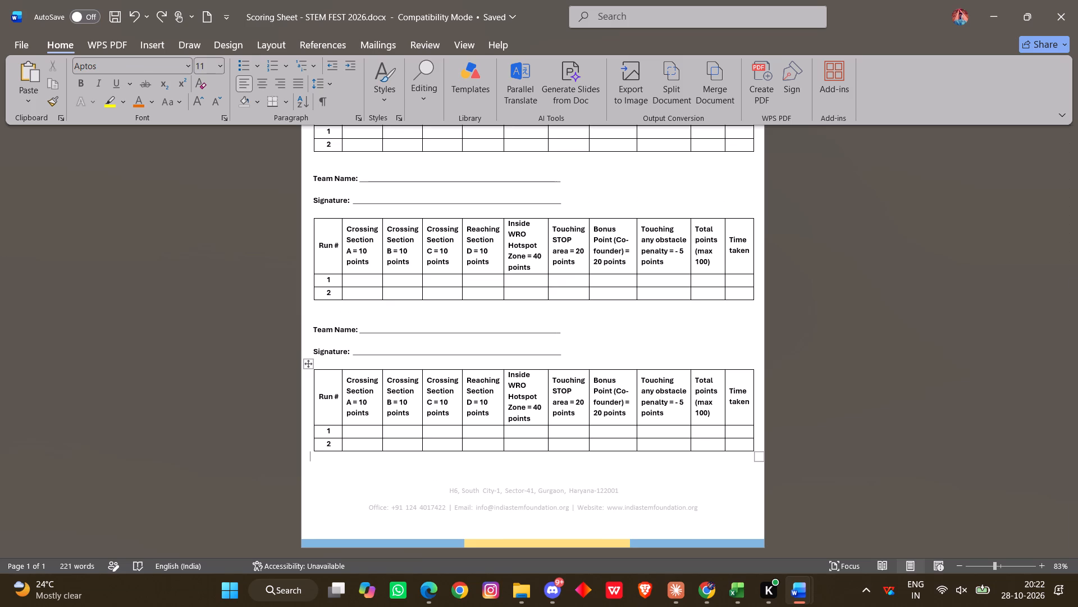
pyautogui.scroll(5, 560, 372)
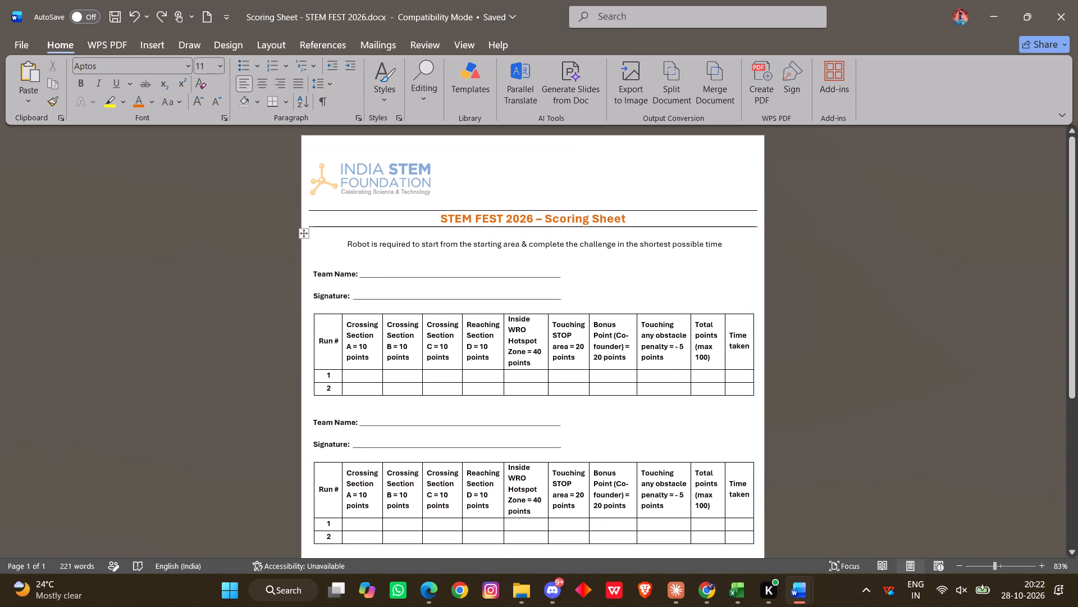
pyautogui.scroll(-4, 543, 356)
pyautogui.scroll(5, 543, 356)
pyautogui.hotkey('ctrl', 'p')
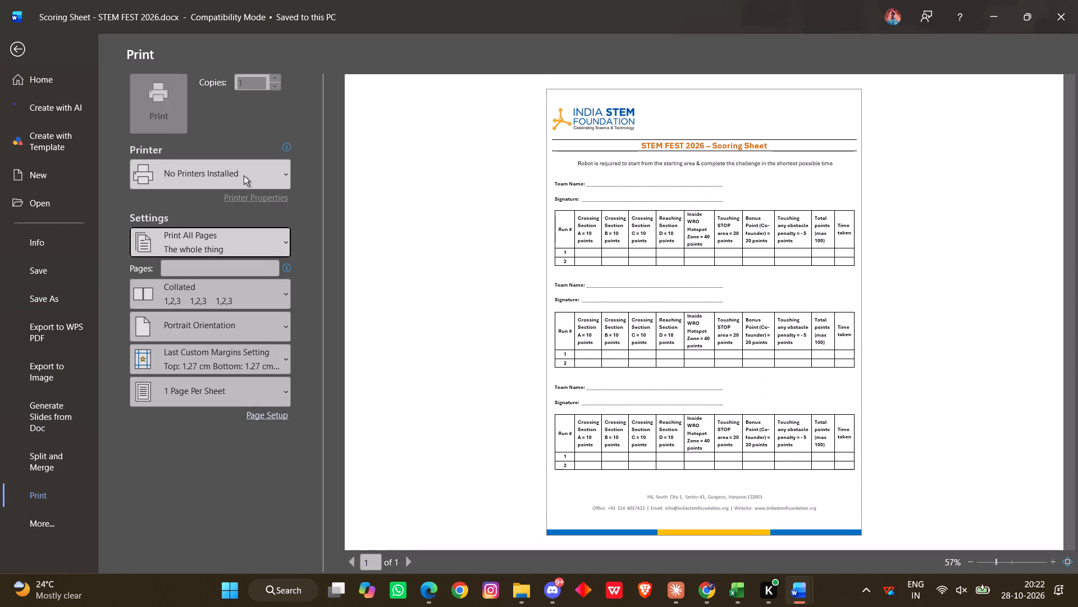
pyautogui.click(19, 48)
# Save the document as "Scoring Sheet - STEM FEST 2026.pdf" in the STEM Fest 2026 folder, replacing the existing PDF.
pyautogui.click(19, 40)
pyautogui.click(67, 302)
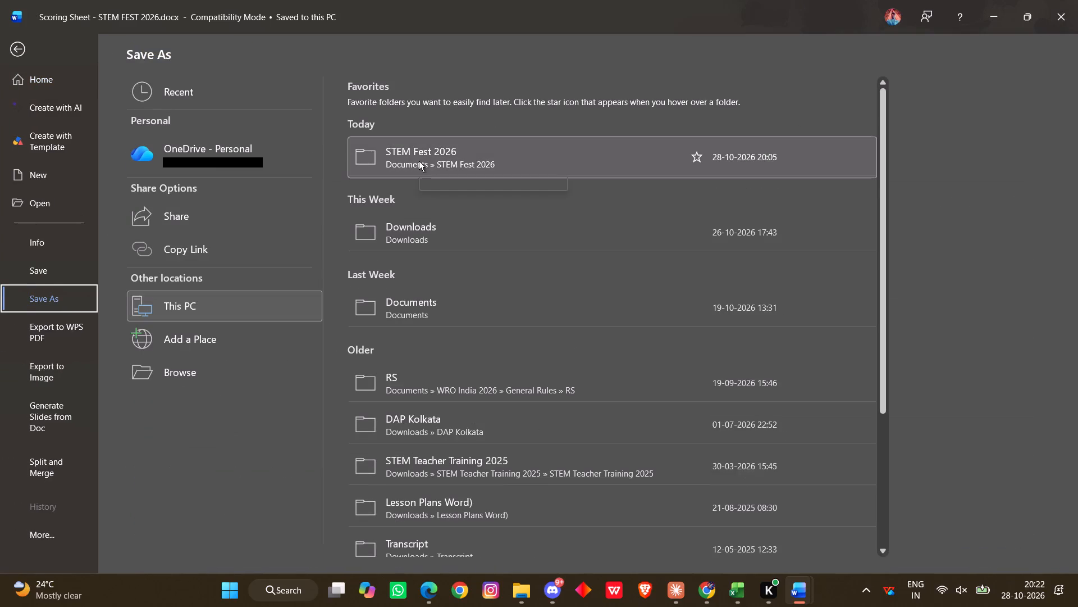
pyautogui.doubleClick(419, 161)
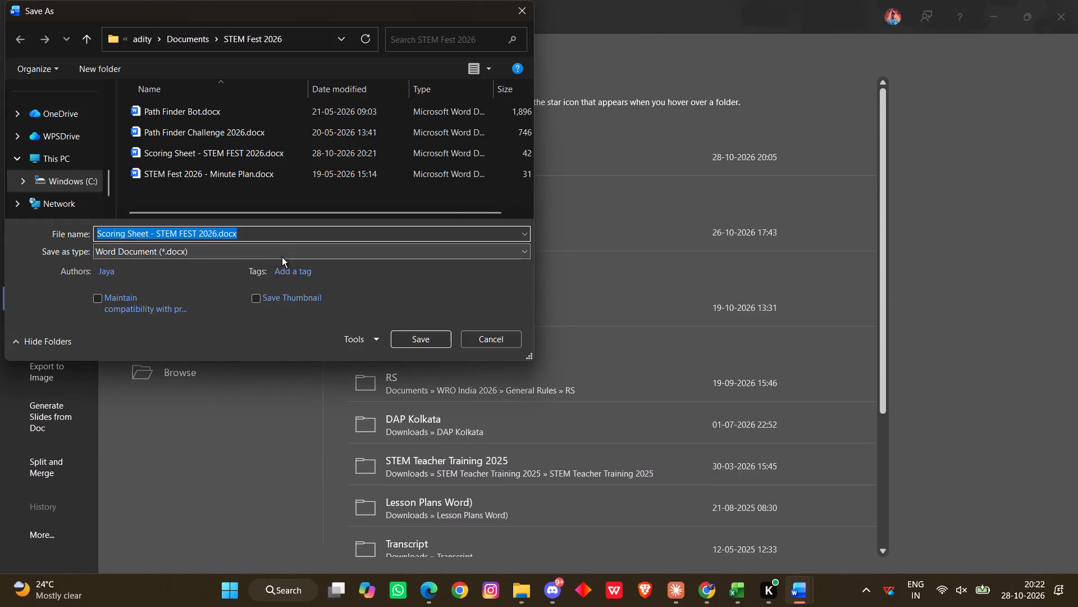
pyautogui.click(282, 253)
pyautogui.click(170, 337)
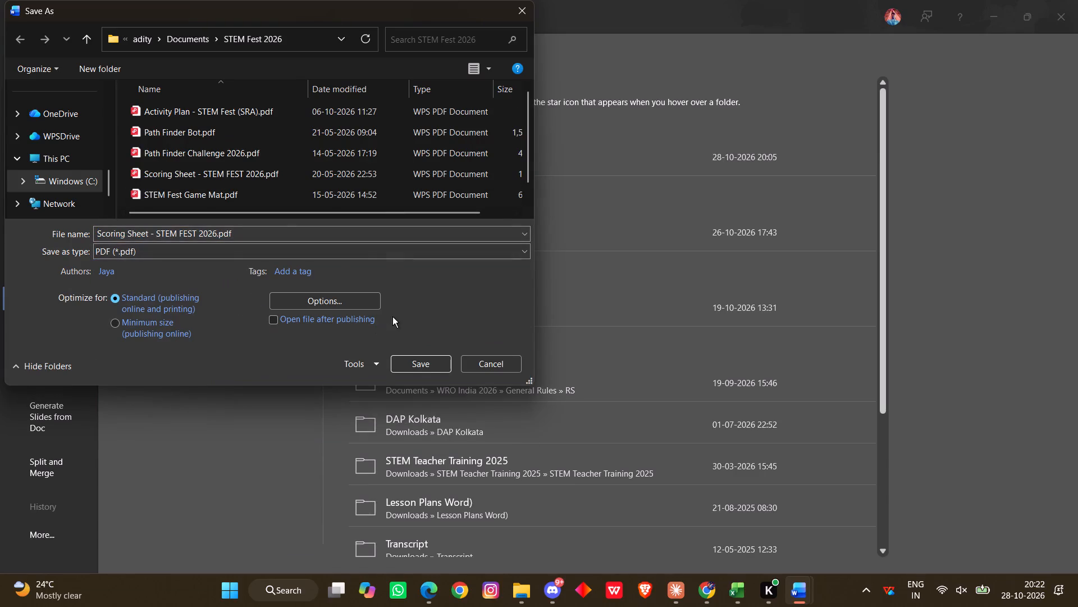
pyautogui.click(418, 363)
pyautogui.click(310, 235)
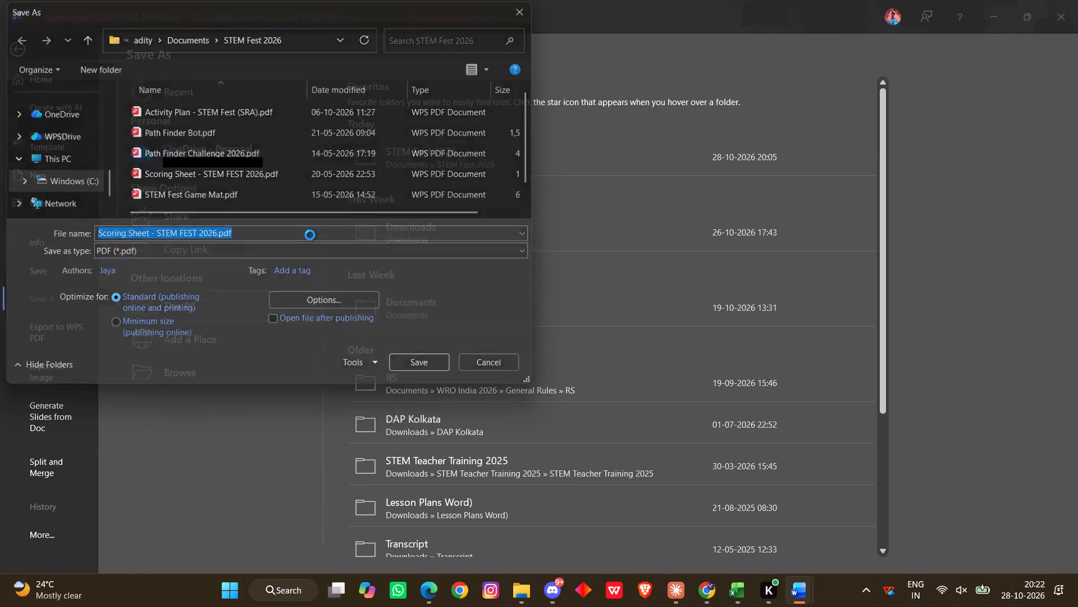
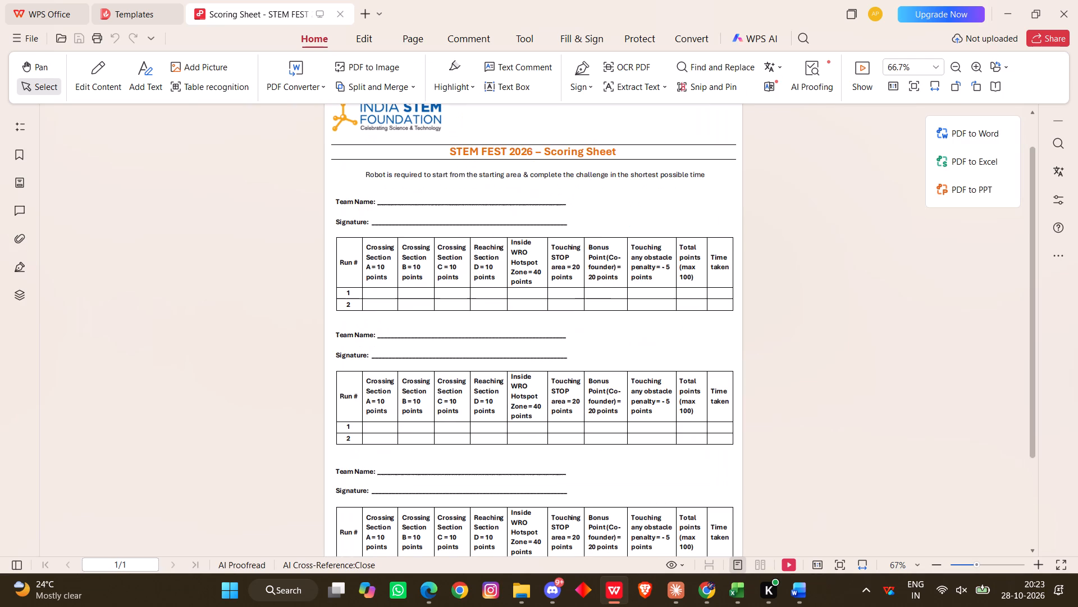
# Examine the exported scoring sheet PDF closely, including the header logo, title, three scoring tables and footer, and close it.
pyautogui.keyDown('ctrl'); pyautogui.scroll(2, 513, 286); pyautogui.keyUp('ctrl')
pyautogui.keyDown('ctrl'); pyautogui.scroll(-3, 513, 286); pyautogui.keyUp('ctrl')
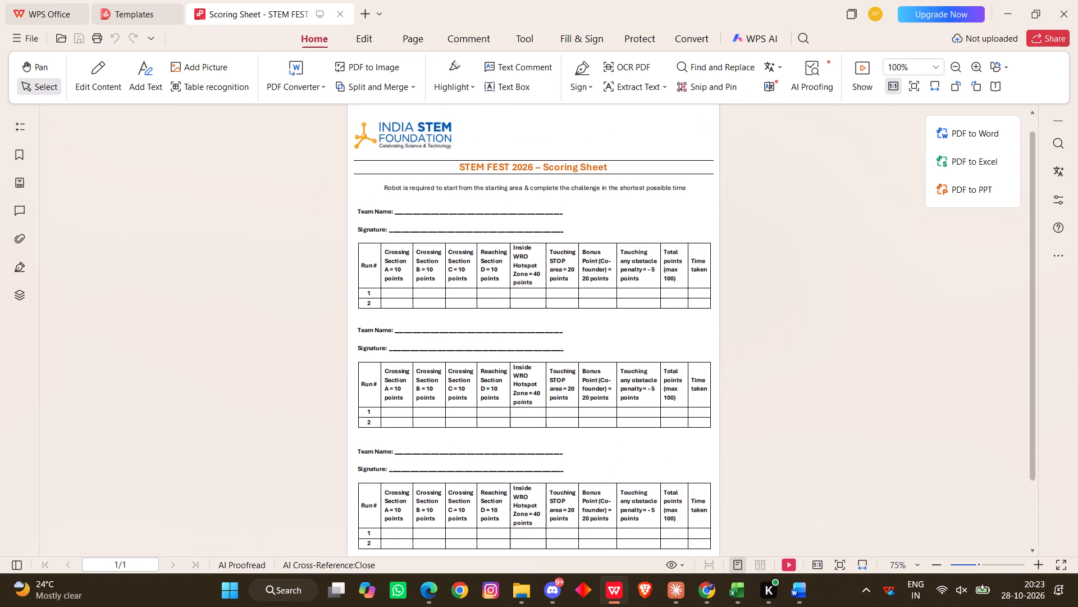
pyautogui.scroll(-1, 513, 286)
pyautogui.scroll(4, 513, 286)
pyautogui.scroll(-1, 513, 286)
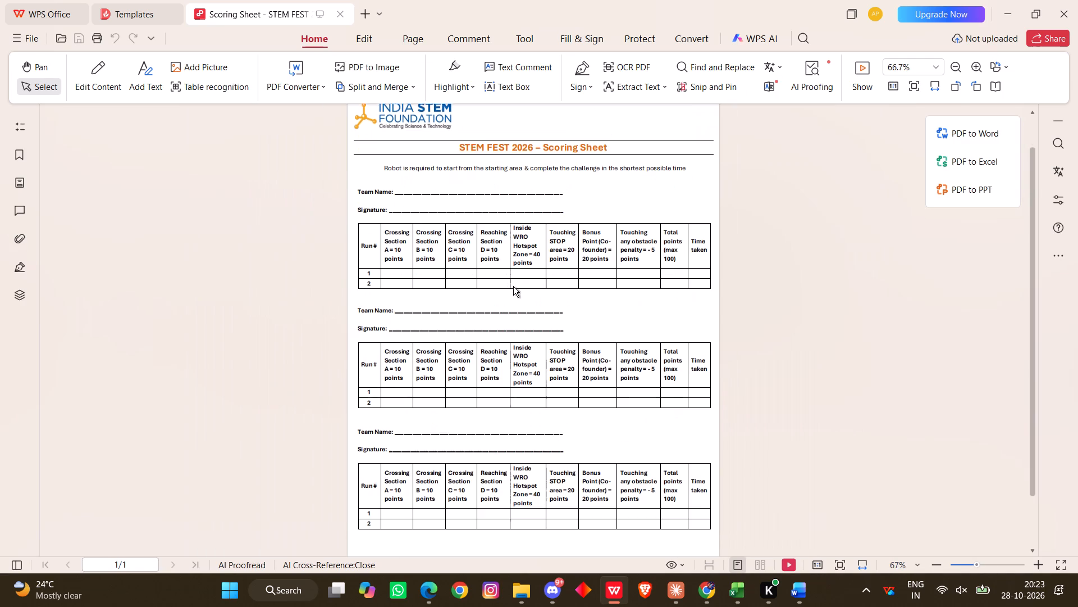
pyautogui.scroll(-1, 513, 286)
pyautogui.keyDown('ctrl'); pyautogui.scroll(3, 513, 286); pyautogui.keyUp('ctrl')
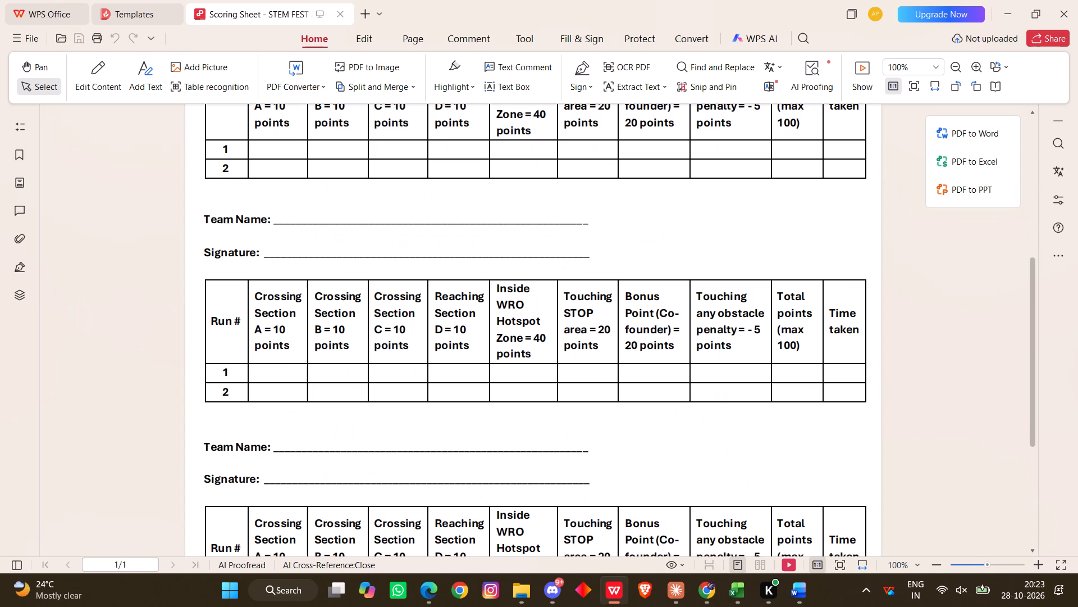
pyautogui.keyDown('ctrl'); pyautogui.scroll(-2, 513, 286); pyautogui.keyUp('ctrl')
pyautogui.scroll(3, 513, 286)
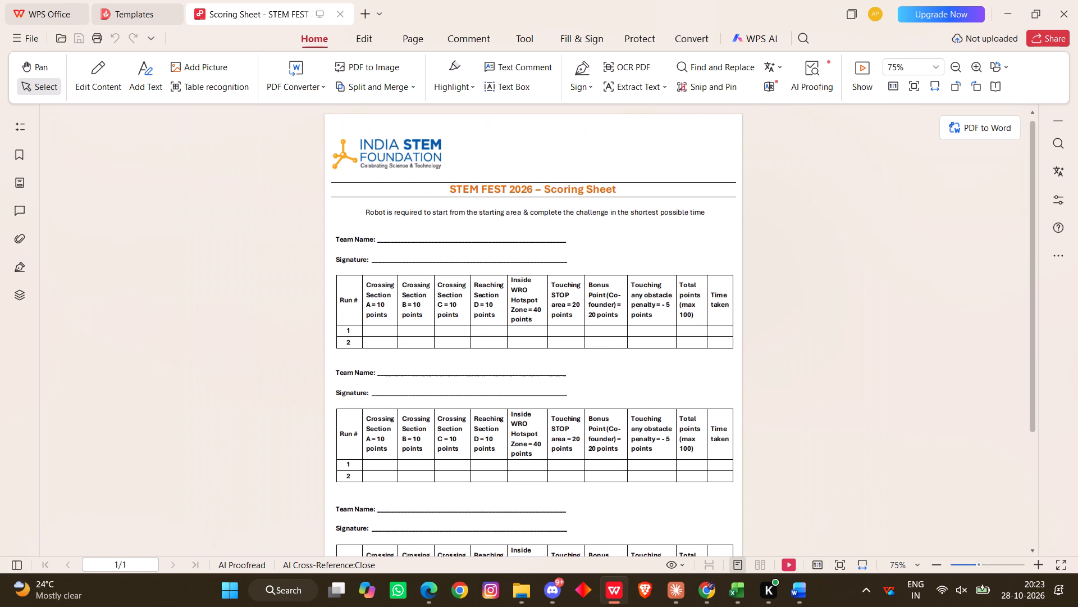
pyautogui.scroll(1, 513, 286)
pyautogui.scroll(-2, 513, 286)
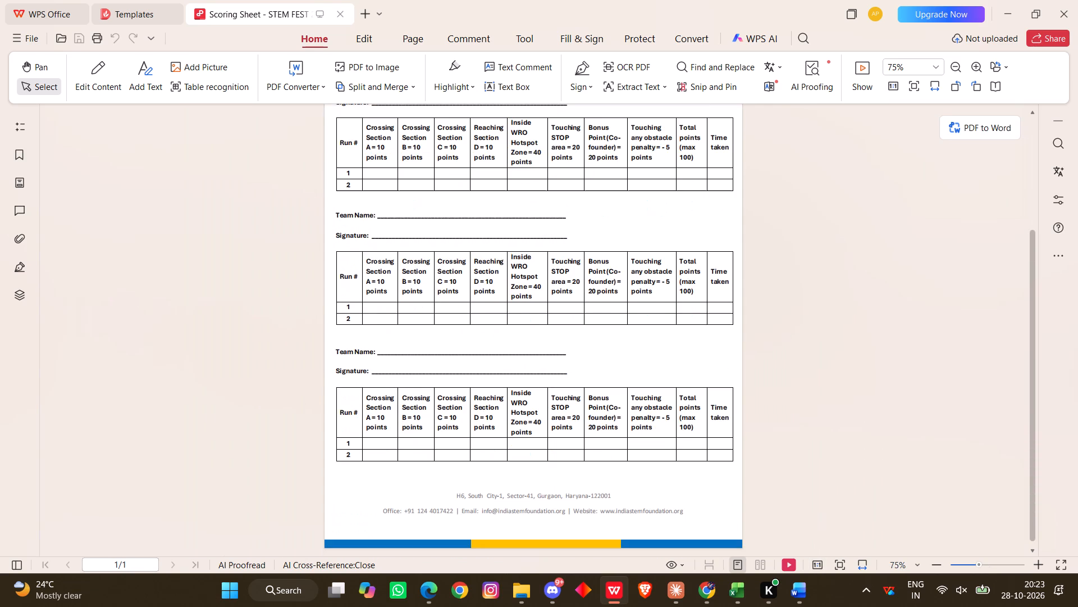
pyautogui.scroll(-1, 513, 286)
pyautogui.keyDown('ctrl'); pyautogui.scroll(4, 513, 286); pyautogui.keyUp('ctrl')
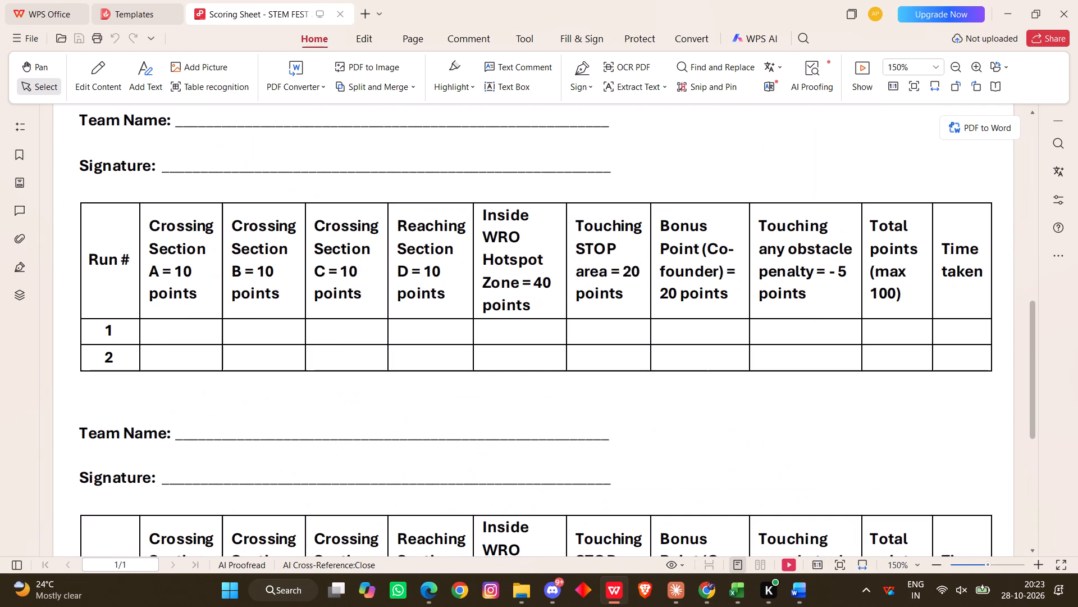
pyautogui.keyDown('ctrl'); pyautogui.scroll(-4, 513, 286); pyautogui.keyUp('ctrl')
pyautogui.scroll(3, 513, 286)
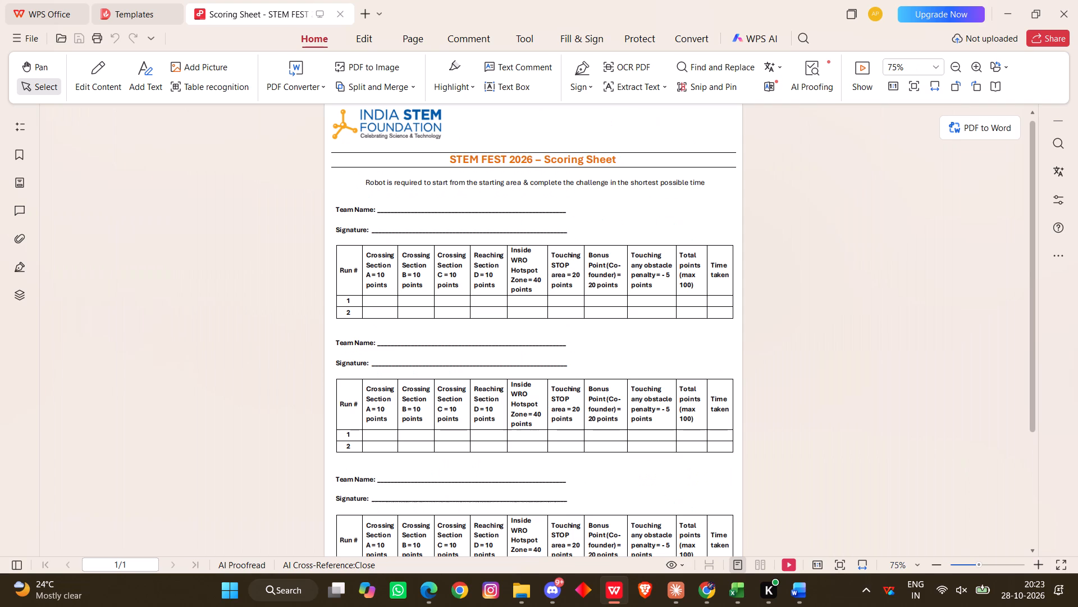
pyautogui.scroll(3, 513, 286)
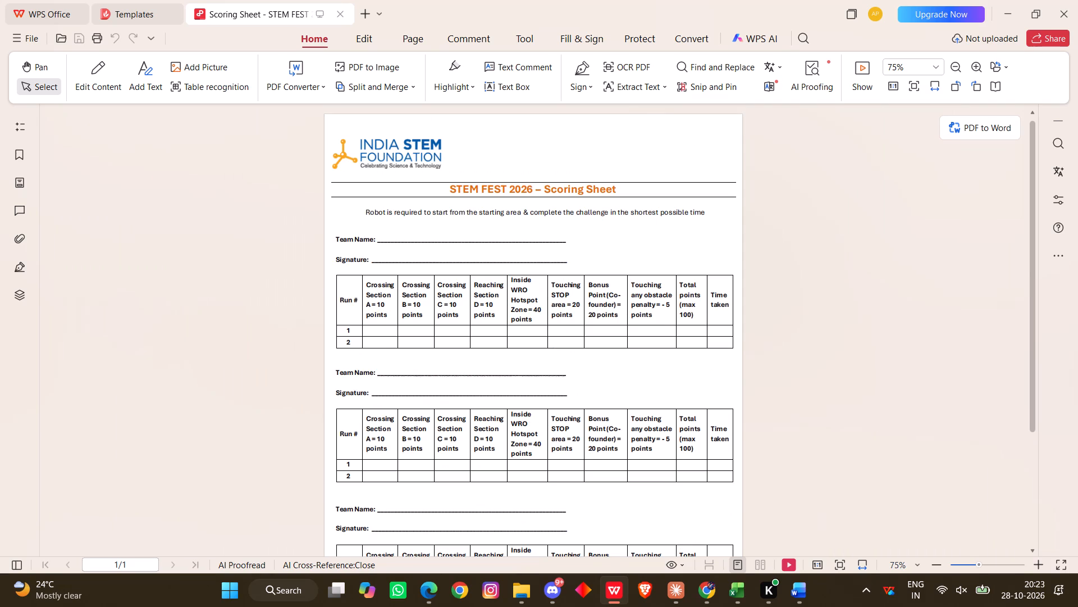
pyautogui.scroll(-3, 567, 284)
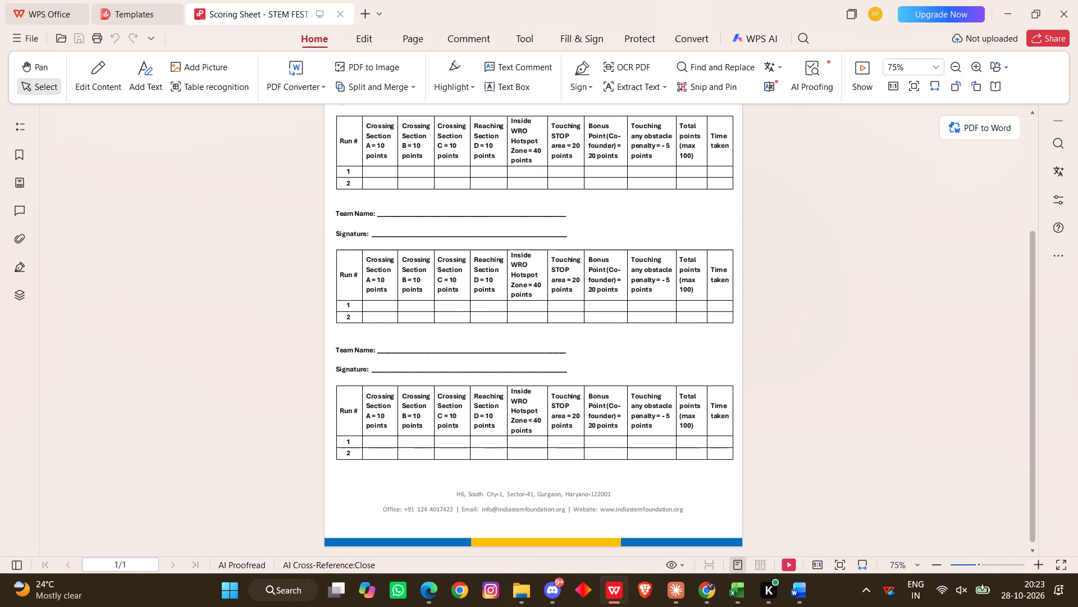
pyautogui.scroll(4, 567, 284)
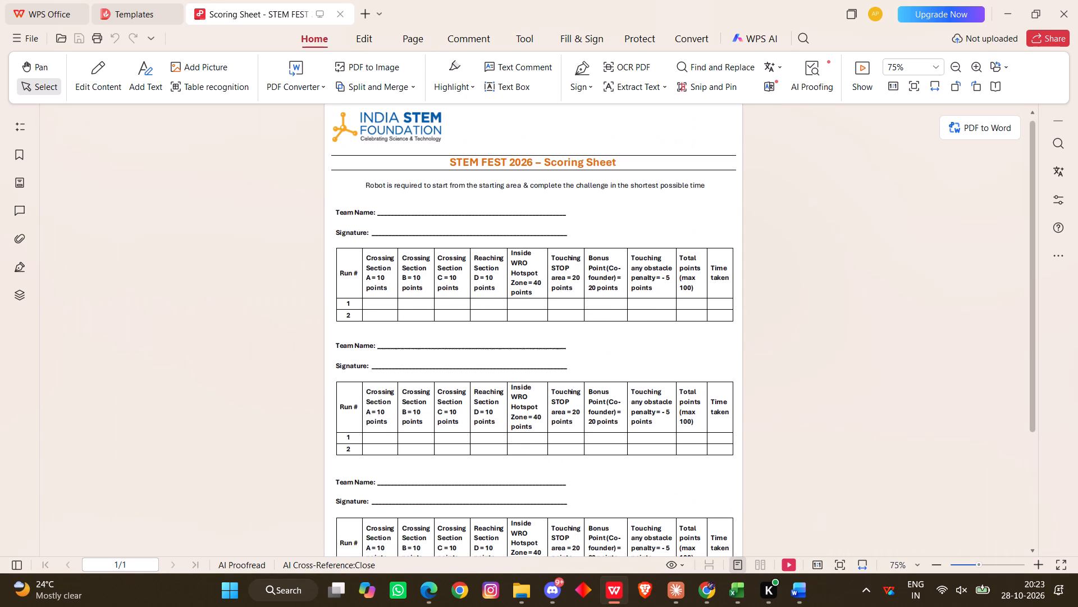
pyautogui.keyDown('ctrl'); pyautogui.scroll(3, 445, 165); pyautogui.keyUp('ctrl')
pyautogui.keyDown('ctrl'); pyautogui.scroll(-1, 445, 165); pyautogui.keyUp('ctrl')
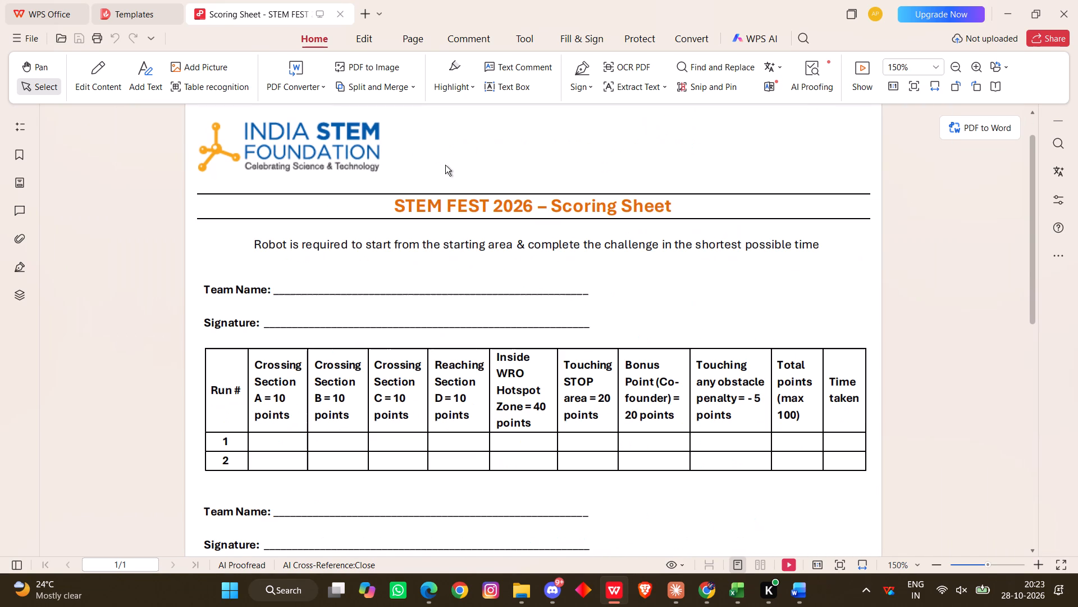
pyautogui.keyDown('ctrl'); pyautogui.scroll(4, 445, 165); pyautogui.keyUp('ctrl')
pyautogui.hscroll(1, 445, 165)
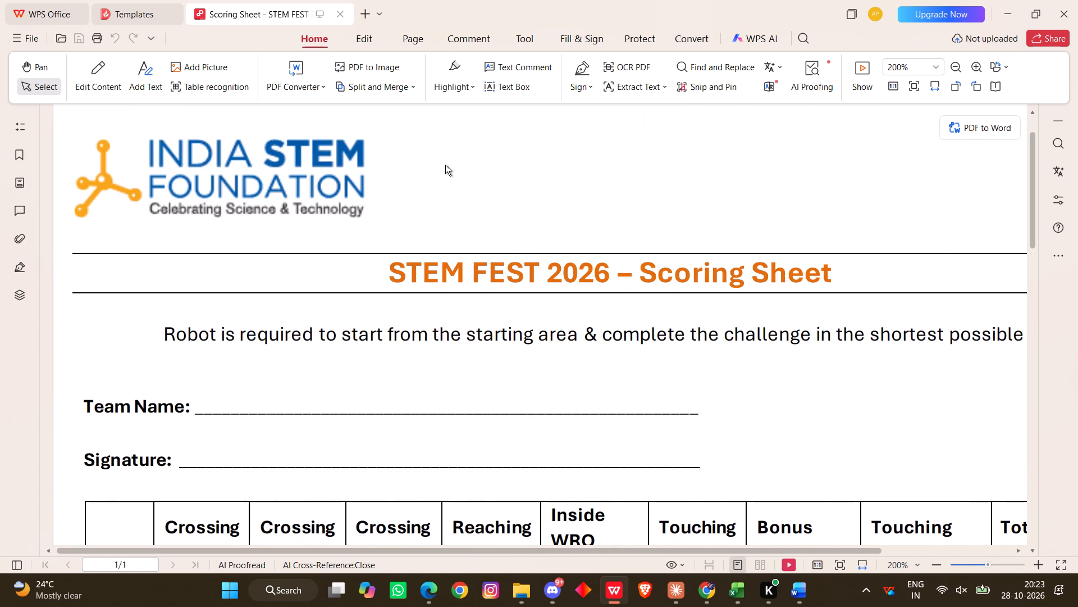
pyautogui.keyDown('ctrl'); pyautogui.scroll(-3, 319, 218); pyautogui.keyUp('ctrl')
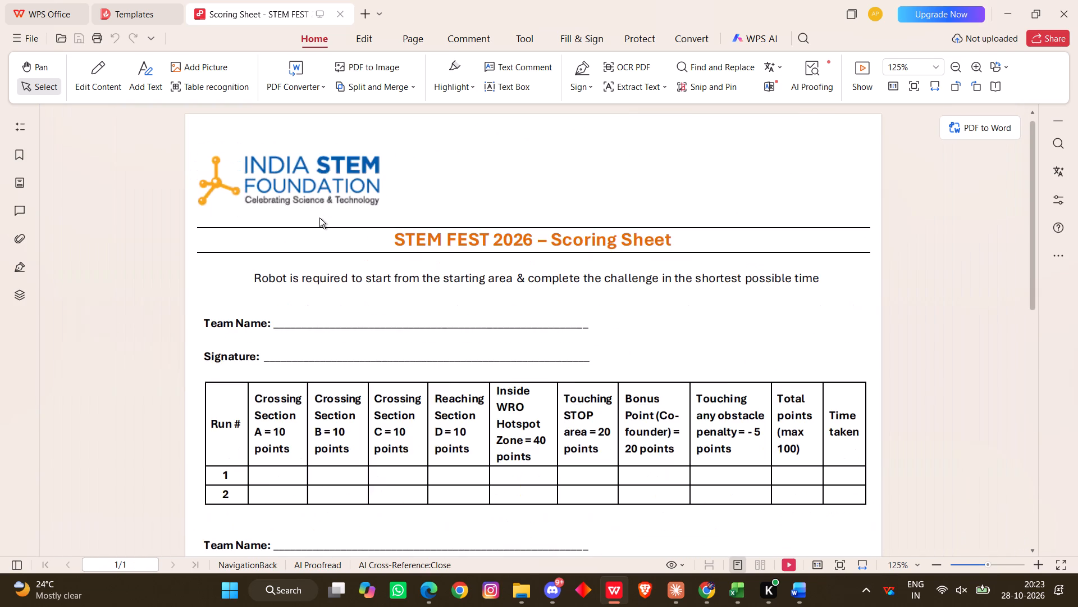
pyautogui.keyDown('ctrl'); pyautogui.scroll(-3, 319, 218); pyautogui.keyUp('ctrl')
pyautogui.scroll(-1, 319, 218)
pyautogui.keyDown('ctrl'); pyautogui.scroll(3, 454, 363); pyautogui.keyUp('ctrl')
pyautogui.scroll(-1, 454, 363)
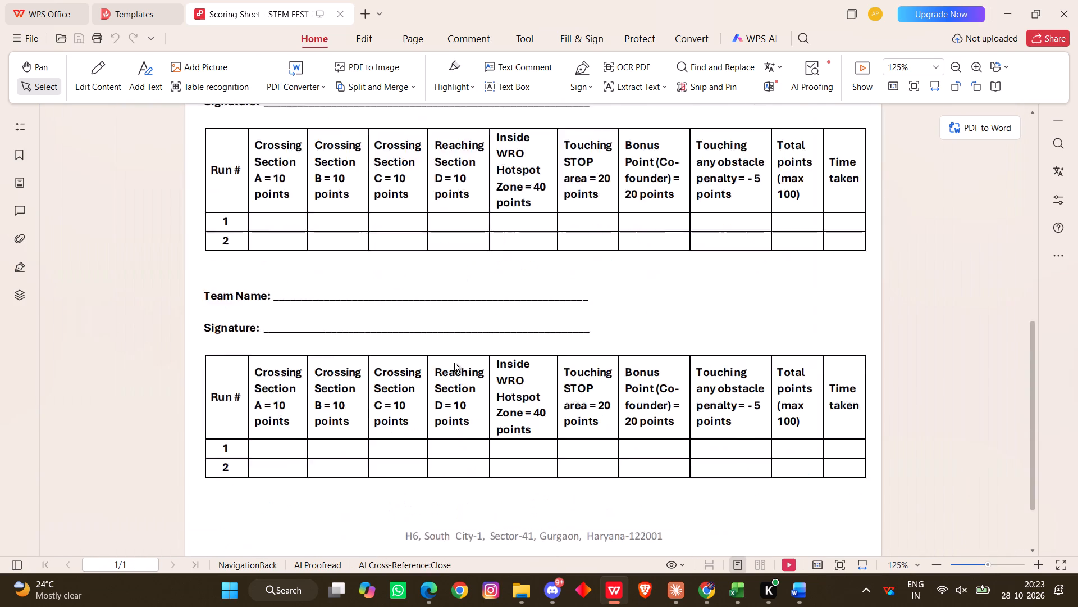
pyautogui.scroll(-2, 454, 363)
pyautogui.keyDown('ctrl'); pyautogui.scroll(1, 454, 363); pyautogui.keyUp('ctrl')
pyautogui.scroll(-1, 454, 363)
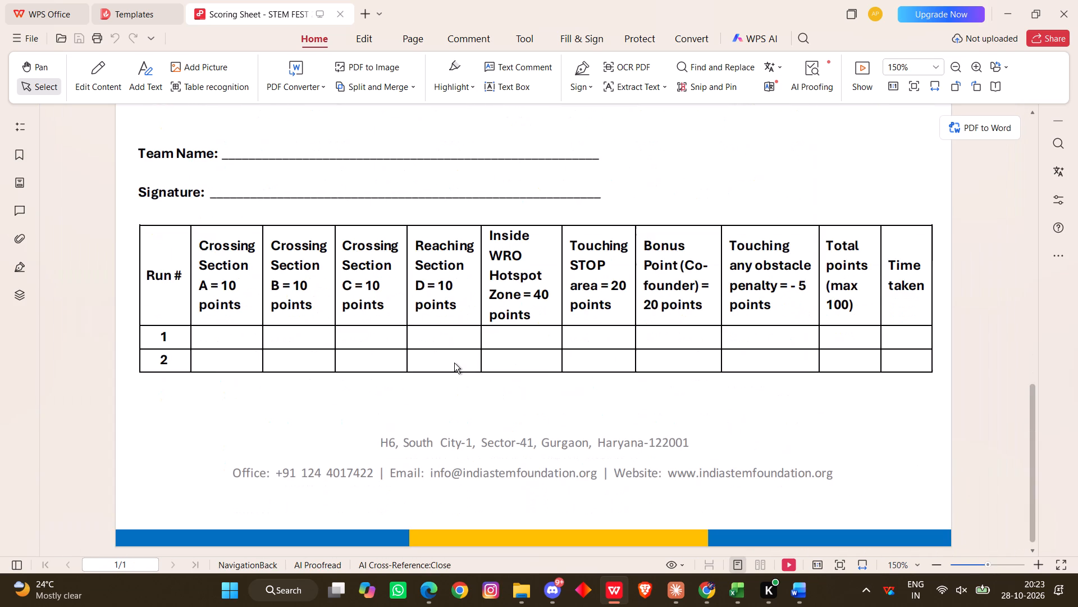
pyautogui.scroll(10, 454, 363)
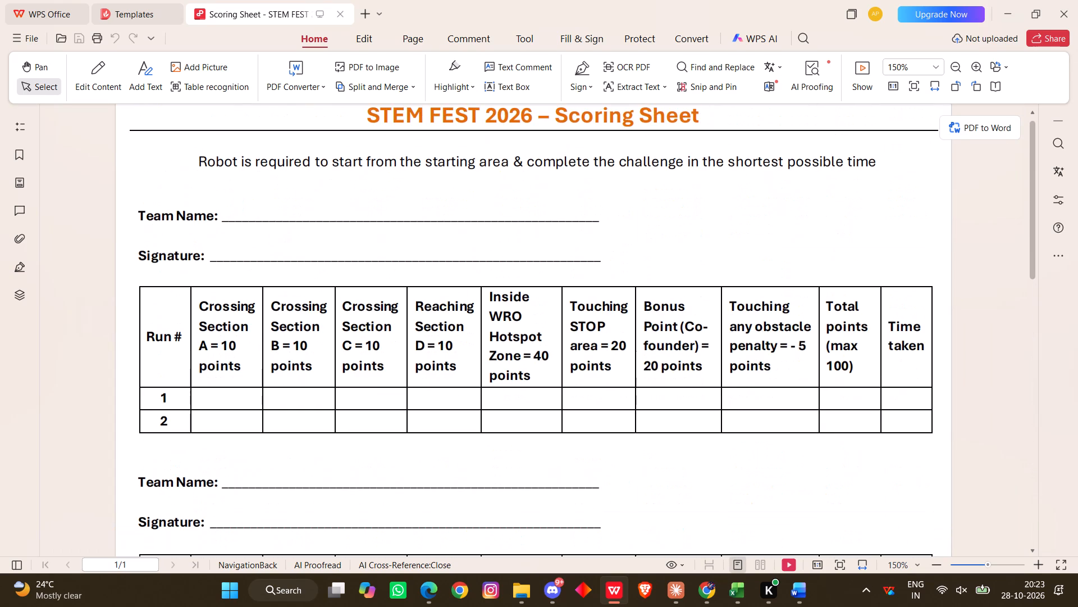
pyautogui.keyDown('ctrl'); pyautogui.scroll(-4, 454, 363); pyautogui.keyUp('ctrl')
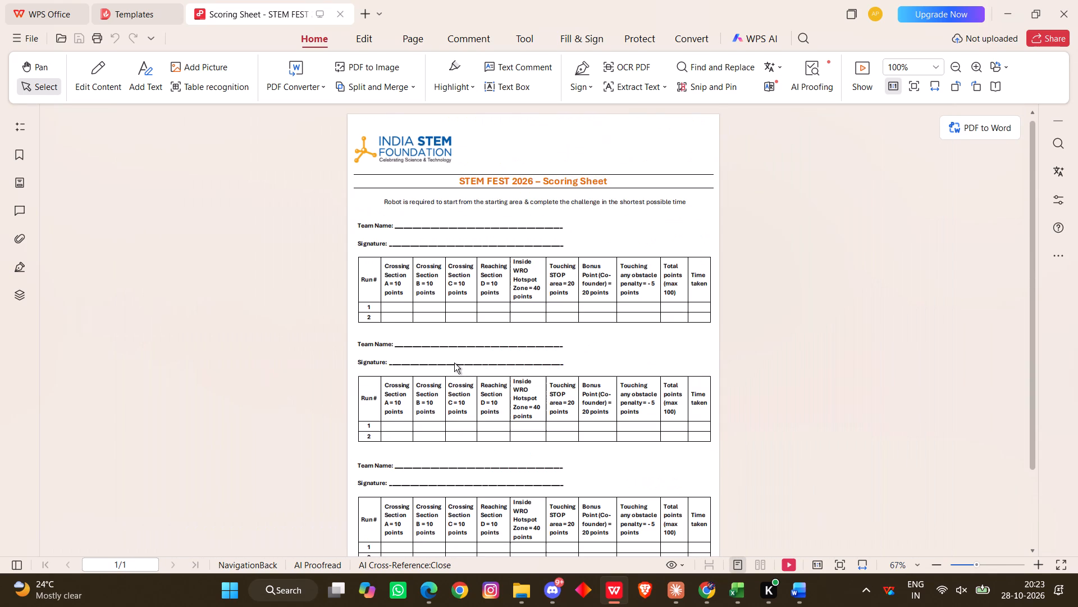
pyautogui.scroll(-1, 454, 363)
pyautogui.scroll(1, 454, 363)
pyautogui.keyDown('ctrl'); pyautogui.scroll(4, 454, 363); pyautogui.keyUp('ctrl')
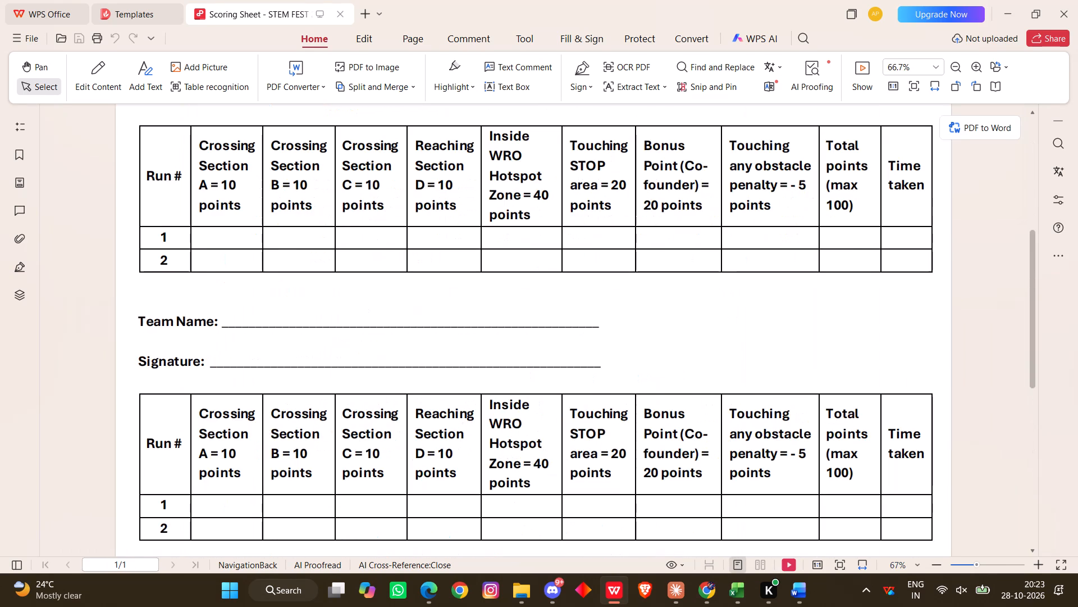
pyautogui.keyDown('ctrl'); pyautogui.scroll(-3, 454, 363); pyautogui.keyUp('ctrl')
pyautogui.scroll(4, 454, 363)
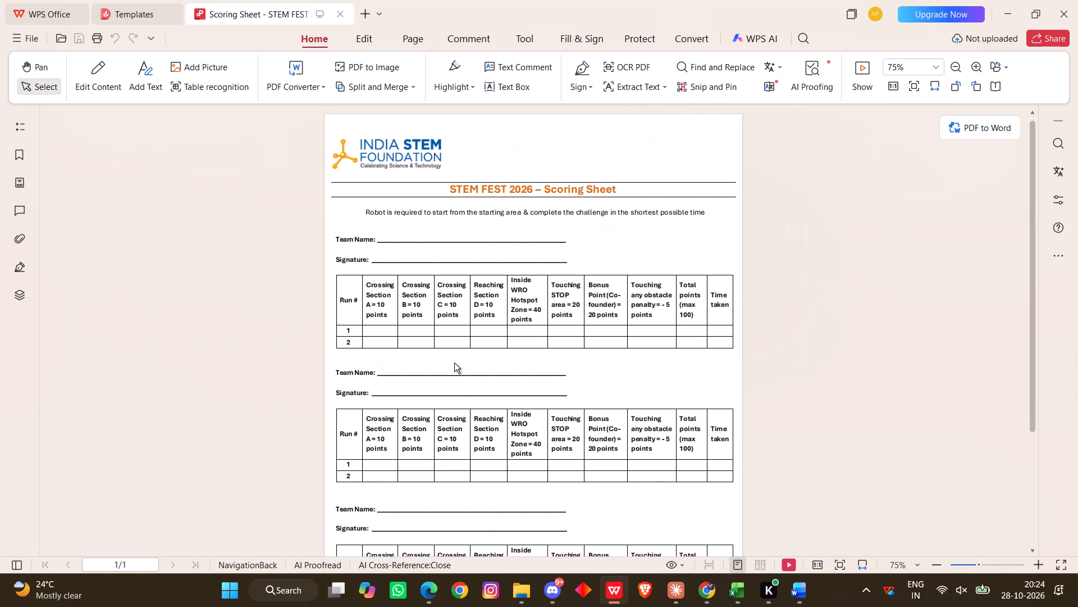
pyautogui.scroll(6, 488, 312)
pyautogui.click(1074, 0)
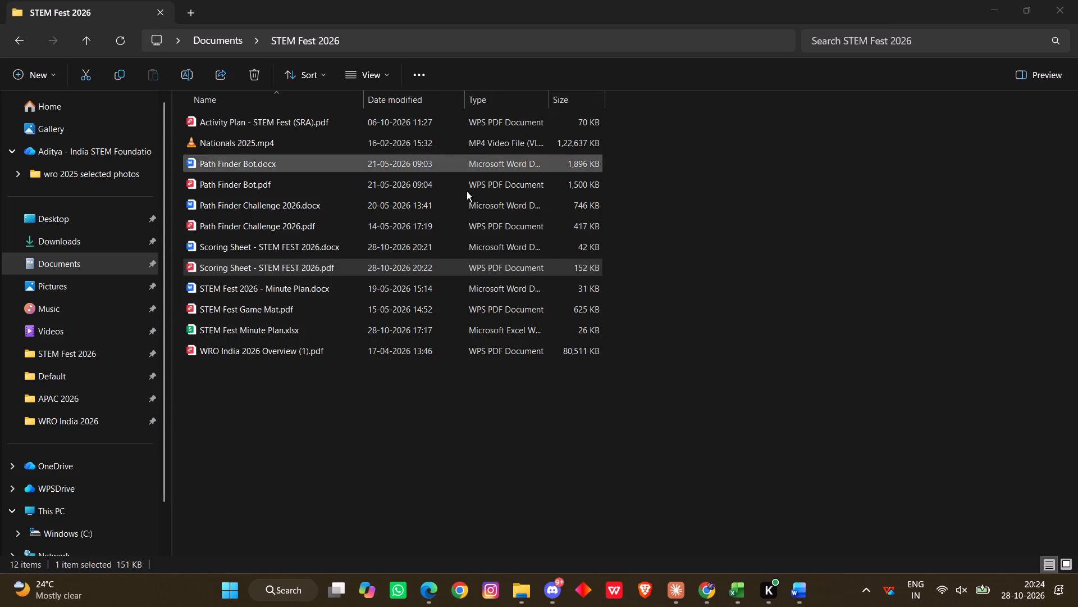
# Open "Scoring Sheet - STEM FEST 2026.pdf" from the STEM Fest 2026 folder in Microsoft Edge and check the page from header to footer.
pyautogui.rightClick(285, 266)
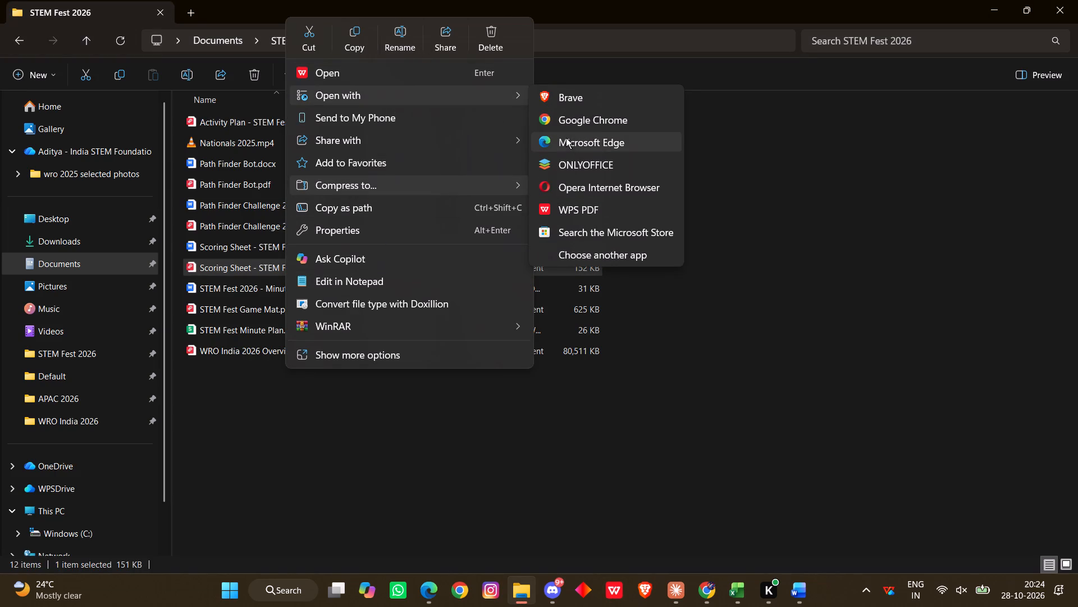
pyautogui.click(566, 138)
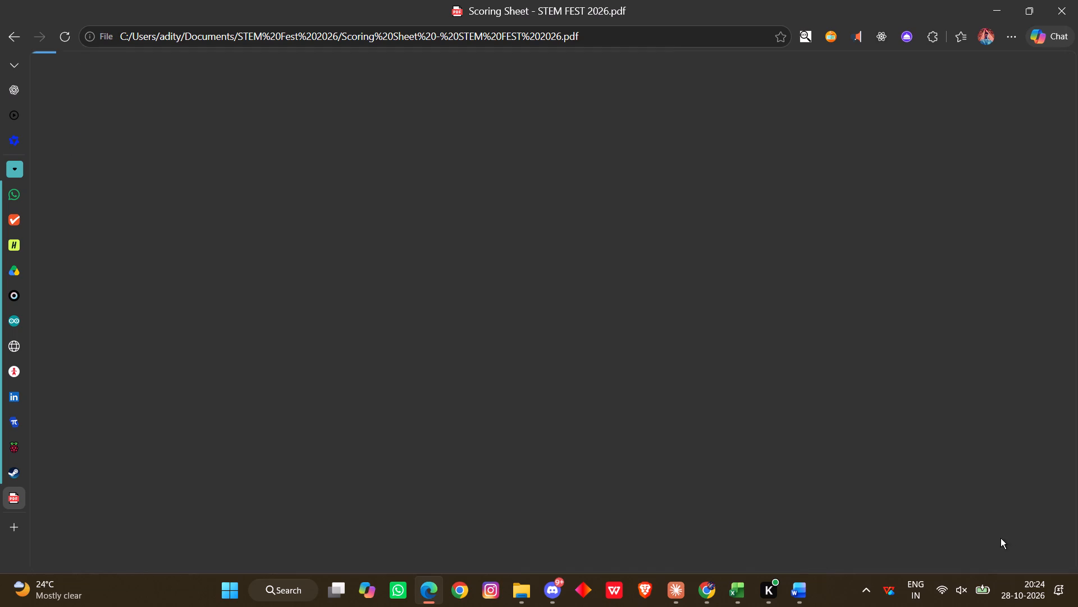
pyautogui.scroll(-5, 611, 349)
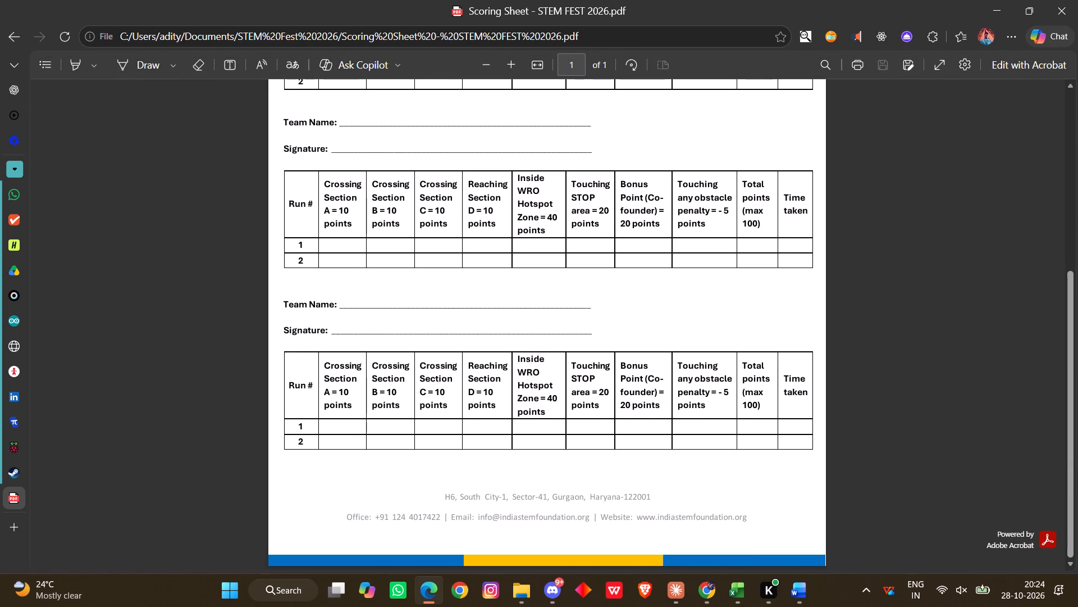
pyautogui.scroll(5, 611, 349)
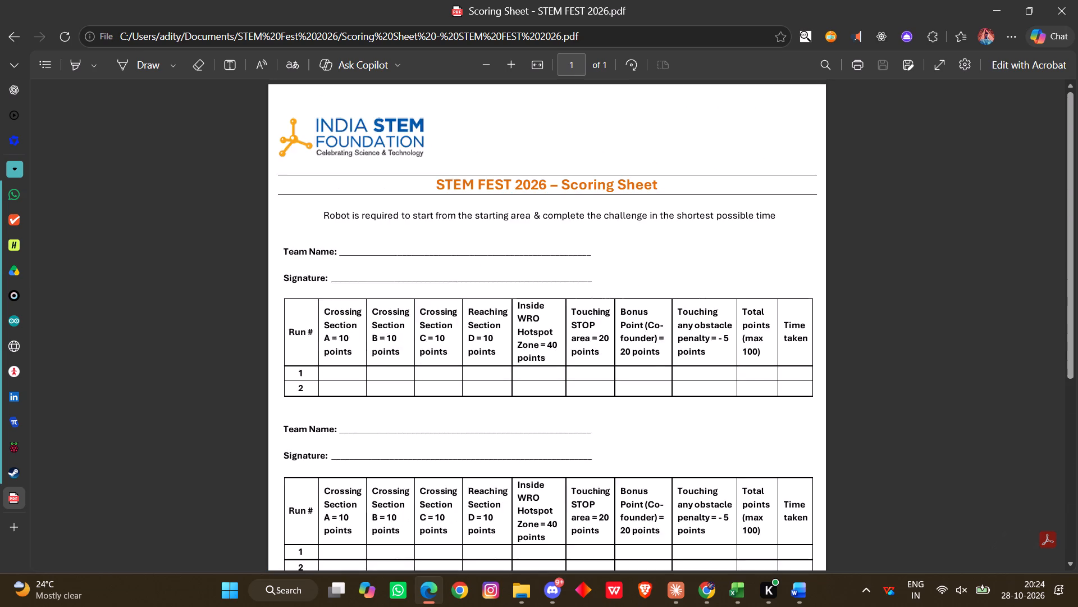
pyautogui.scroll(-4, 611, 349)
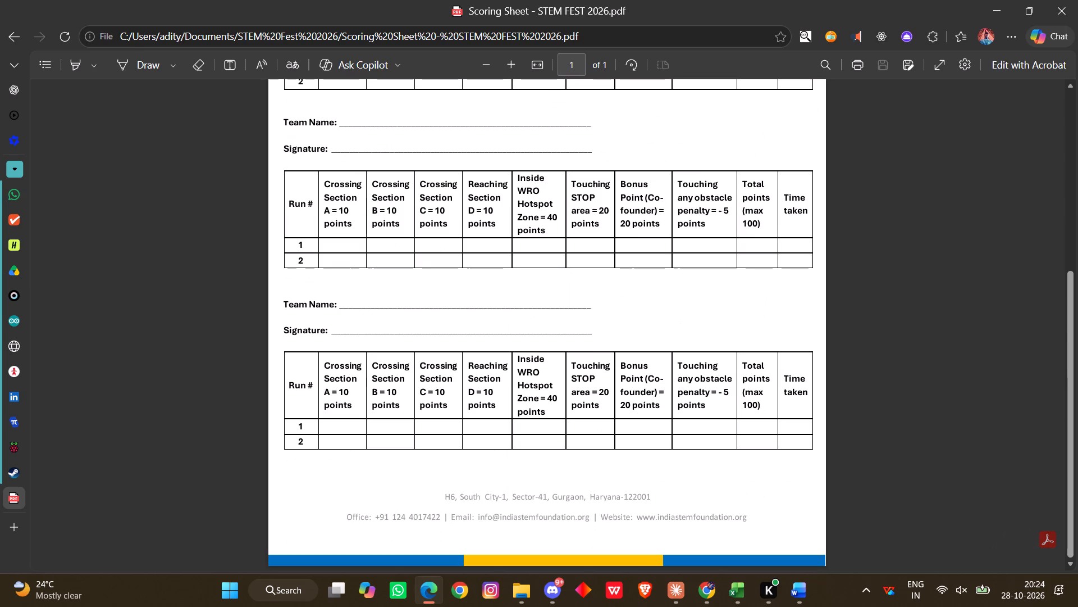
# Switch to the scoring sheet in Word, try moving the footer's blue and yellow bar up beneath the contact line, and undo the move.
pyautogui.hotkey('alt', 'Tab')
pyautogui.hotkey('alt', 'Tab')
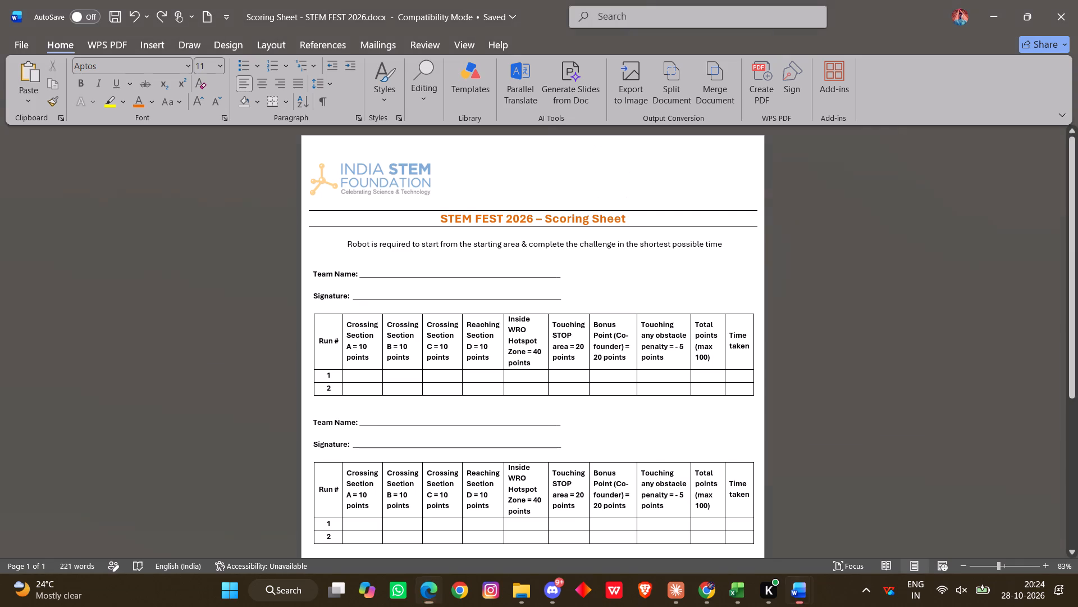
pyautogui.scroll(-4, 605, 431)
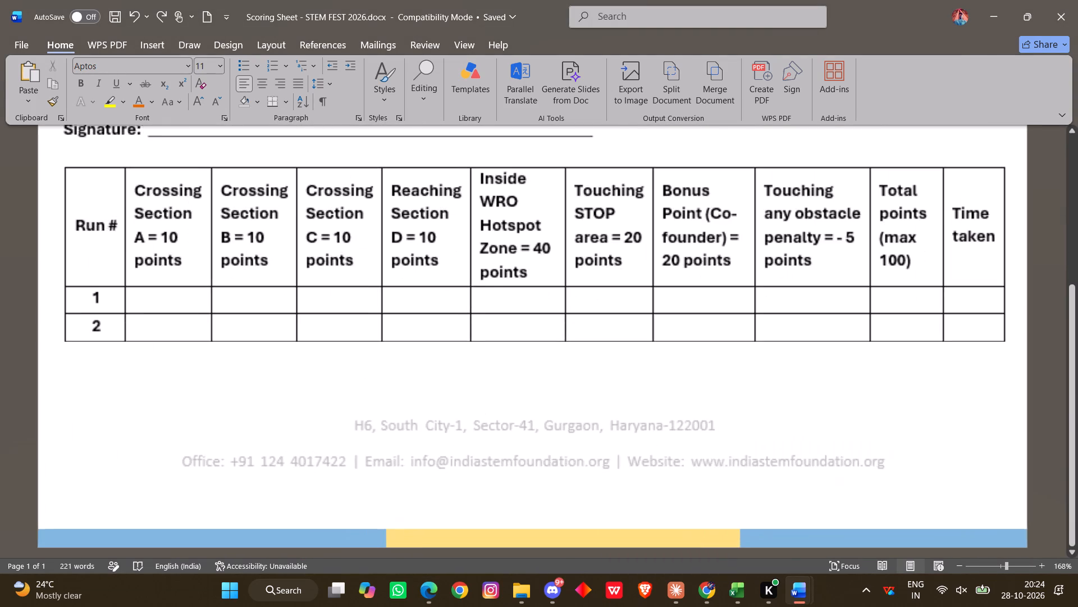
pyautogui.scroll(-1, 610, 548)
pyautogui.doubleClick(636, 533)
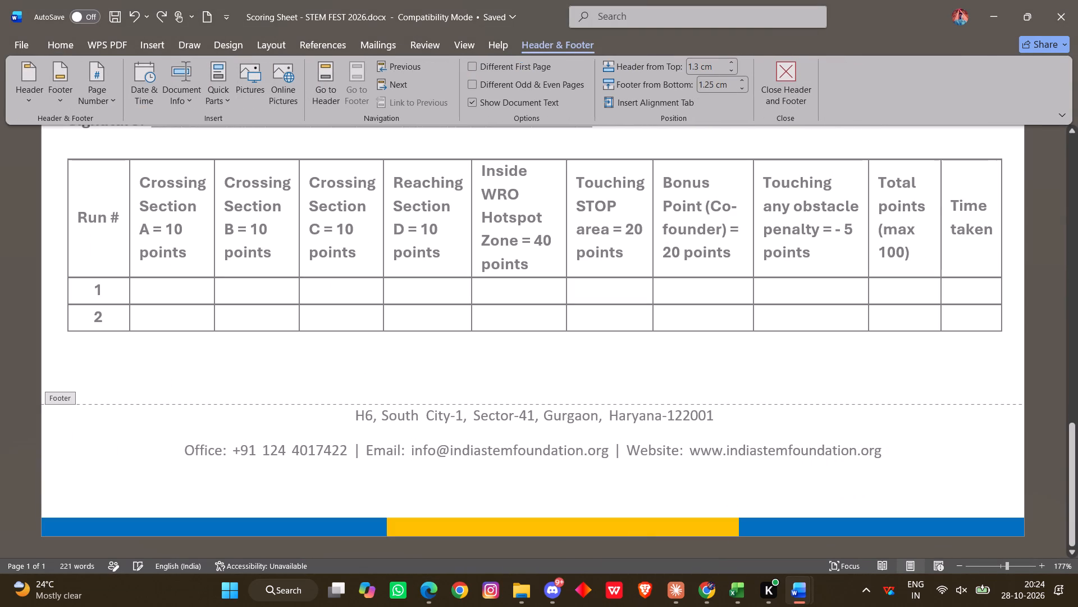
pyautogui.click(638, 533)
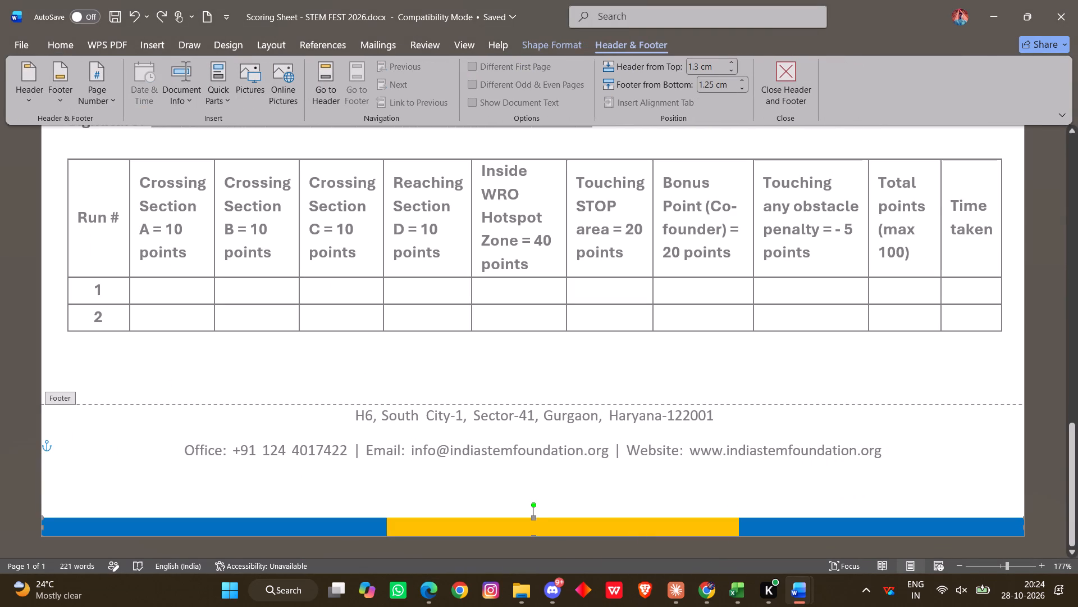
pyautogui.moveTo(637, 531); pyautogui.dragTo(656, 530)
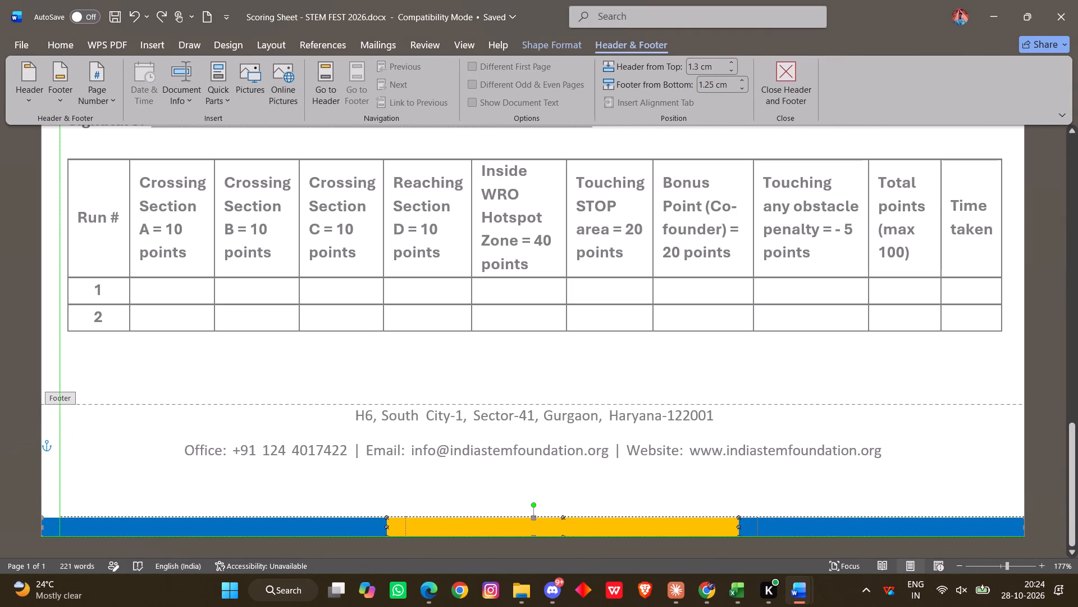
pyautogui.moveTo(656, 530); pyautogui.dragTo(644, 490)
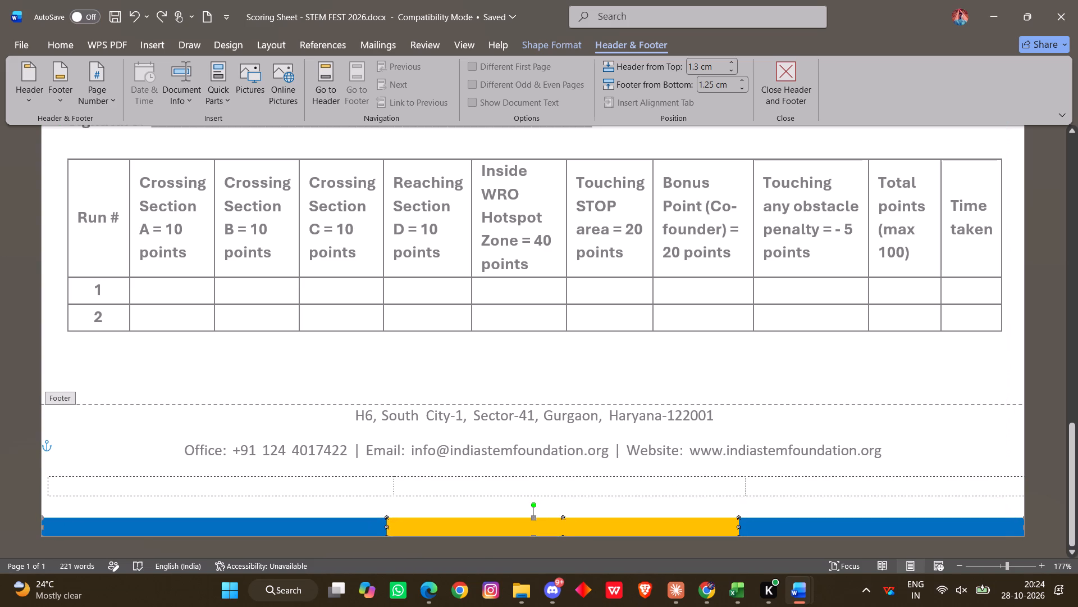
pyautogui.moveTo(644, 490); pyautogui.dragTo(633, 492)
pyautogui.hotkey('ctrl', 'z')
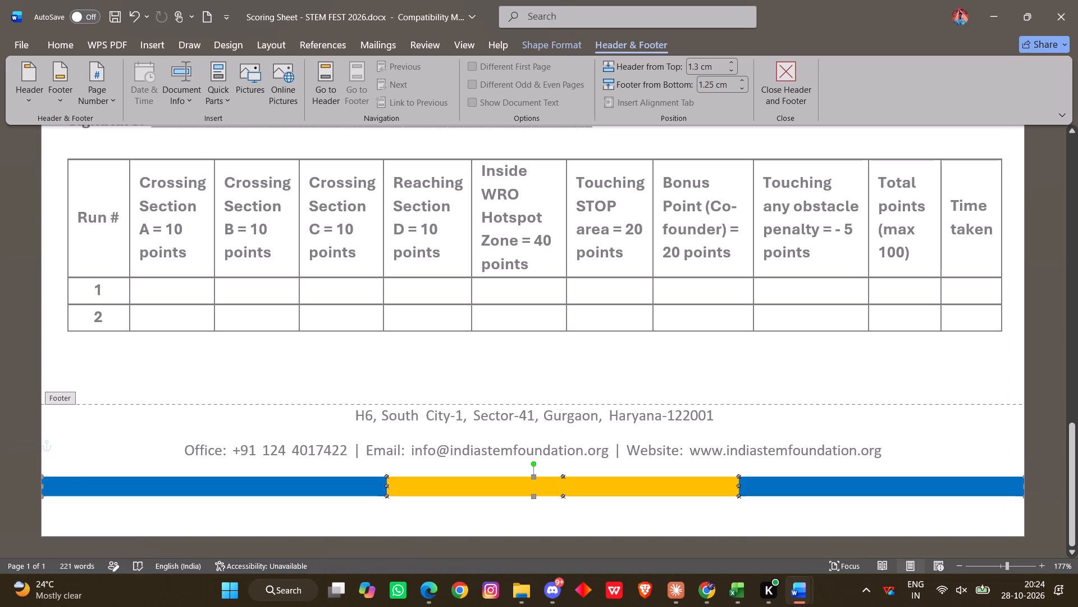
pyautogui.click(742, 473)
# Switch back to the PDF in Microsoft Edge and inspect the third table, footer text and colour bar up close.
pyautogui.hotkey('alt', 'Tab')
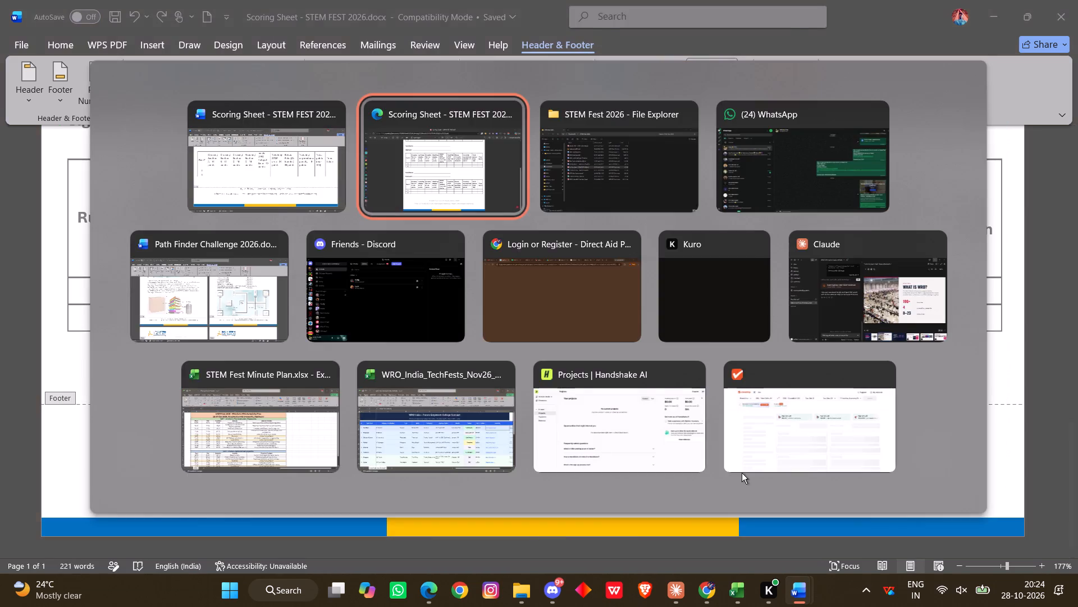
pyautogui.scroll(-4, 751, 495)
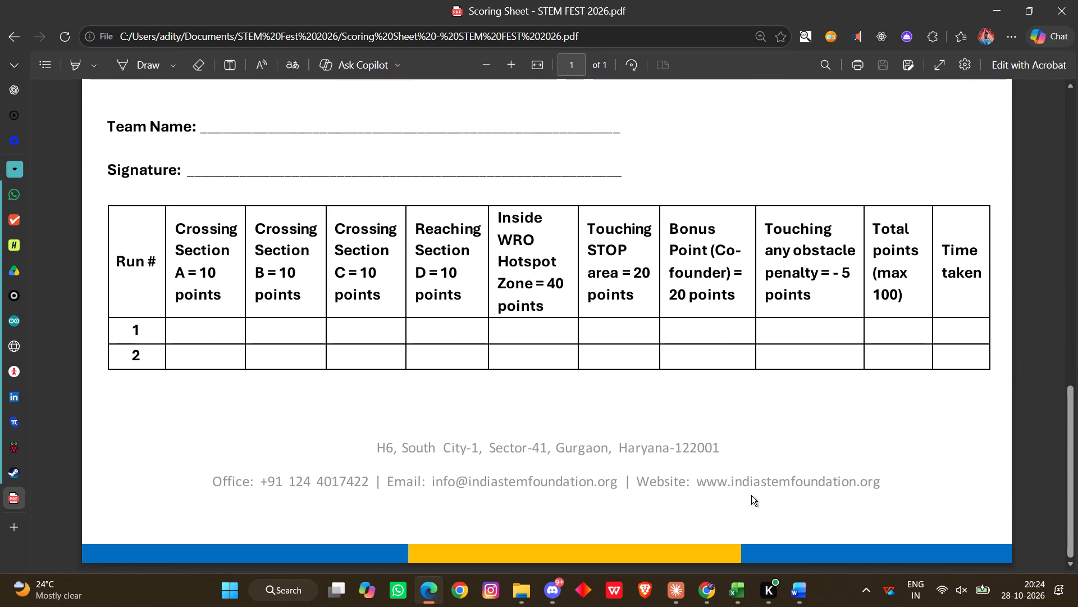
# Check the whole scoring sheet PDF once more, from the header logo and title through the three tables to the footer.
pyautogui.scroll(6, 751, 495)
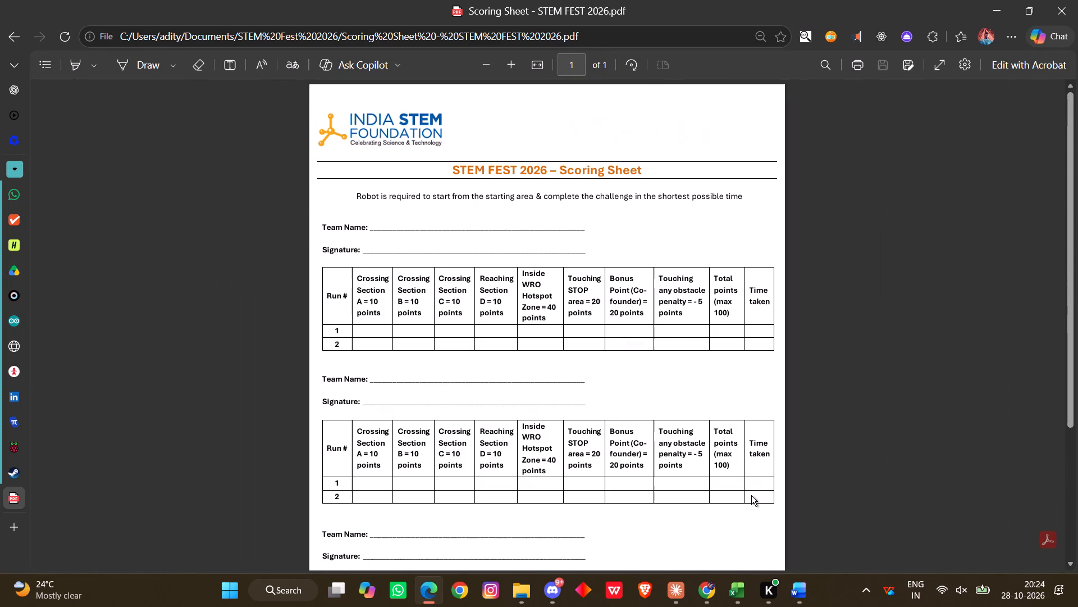
pyautogui.scroll(2, 751, 495)
pyautogui.scroll(-3, 751, 495)
pyautogui.scroll(4, 751, 495)
pyautogui.scroll(-4, 751, 495)
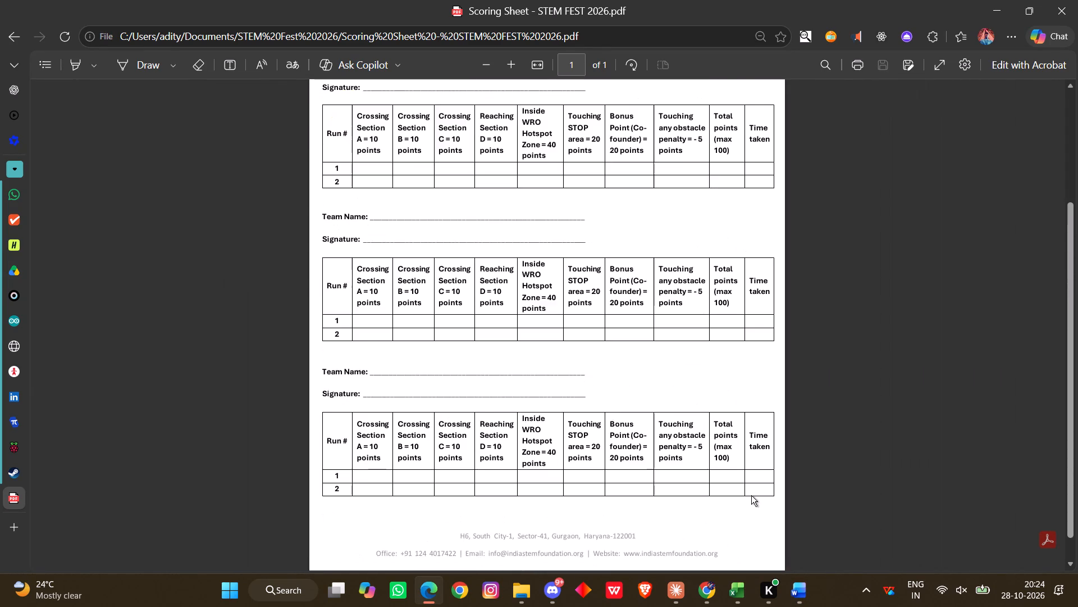
pyautogui.scroll(6, 751, 495)
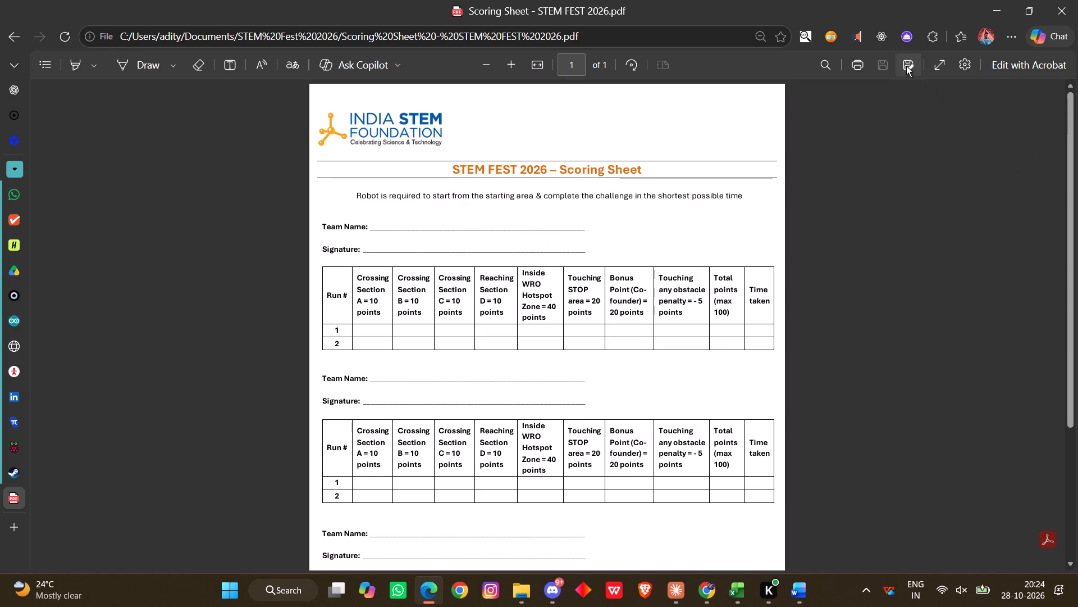
# Open the scoring sheet's print preview and check the page from the header to the footer's colour bar.
pyautogui.click(861, 70)
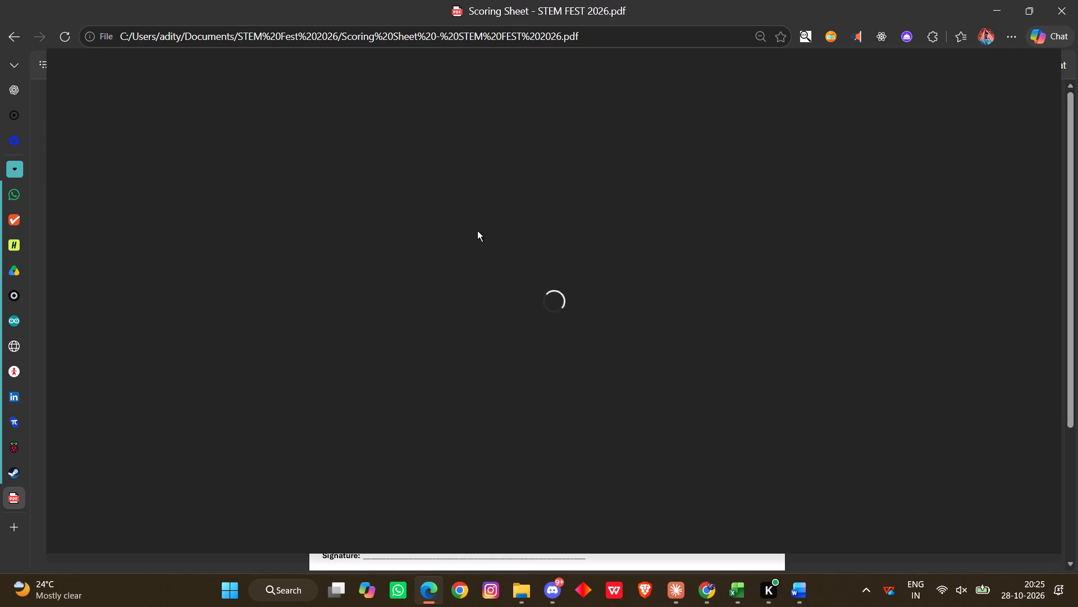
pyautogui.scroll(-3, 477, 230)
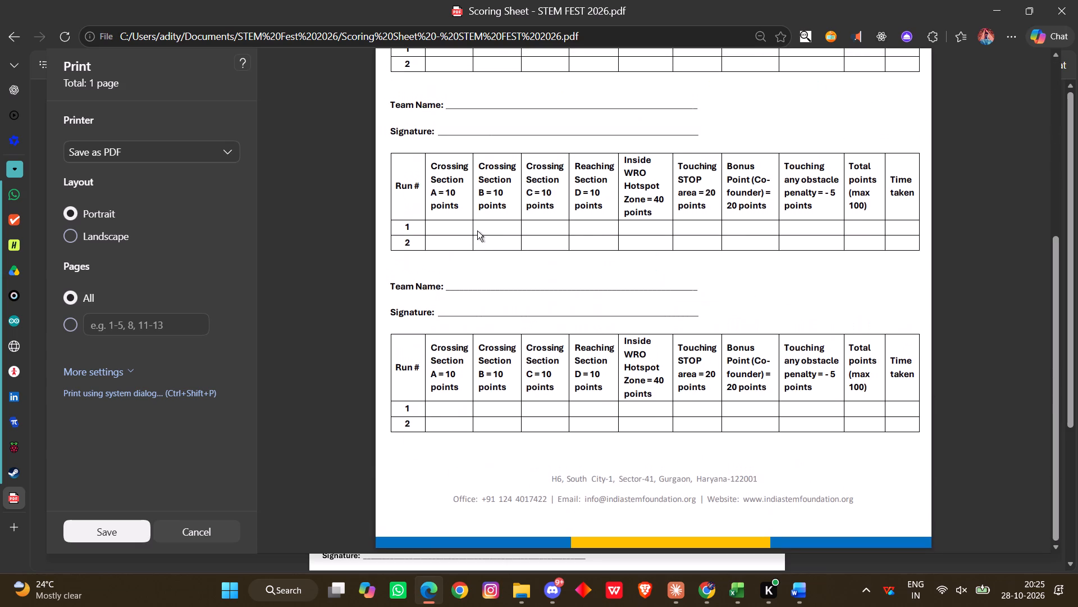
pyautogui.scroll(7, 477, 230)
pyautogui.scroll(-5, 469, 309)
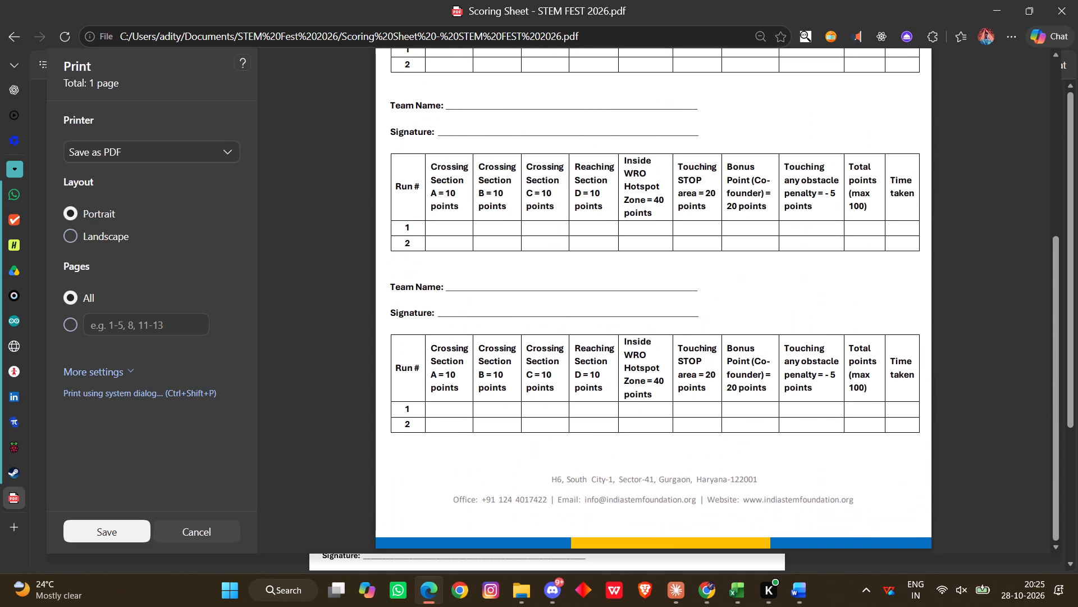
pyautogui.scroll(3, 469, 309)
# Choose to add a printer from the print dialog and look through the installed devices in Windows Settings' Printers & scanners.
pyautogui.click(135, 147)
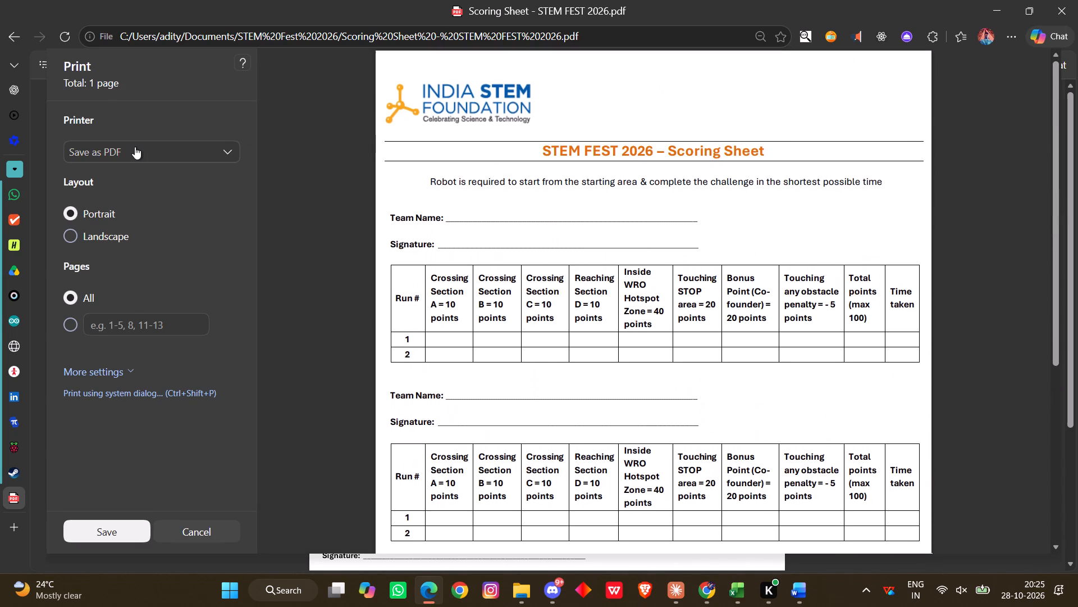
pyautogui.click(125, 193)
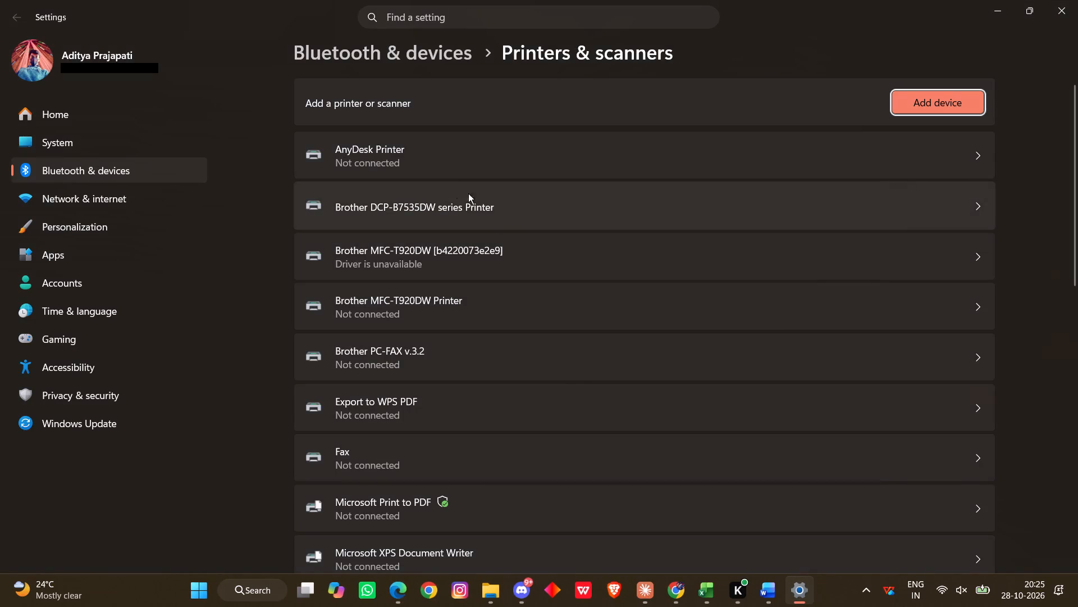
pyautogui.scroll(-2, 451, 192)
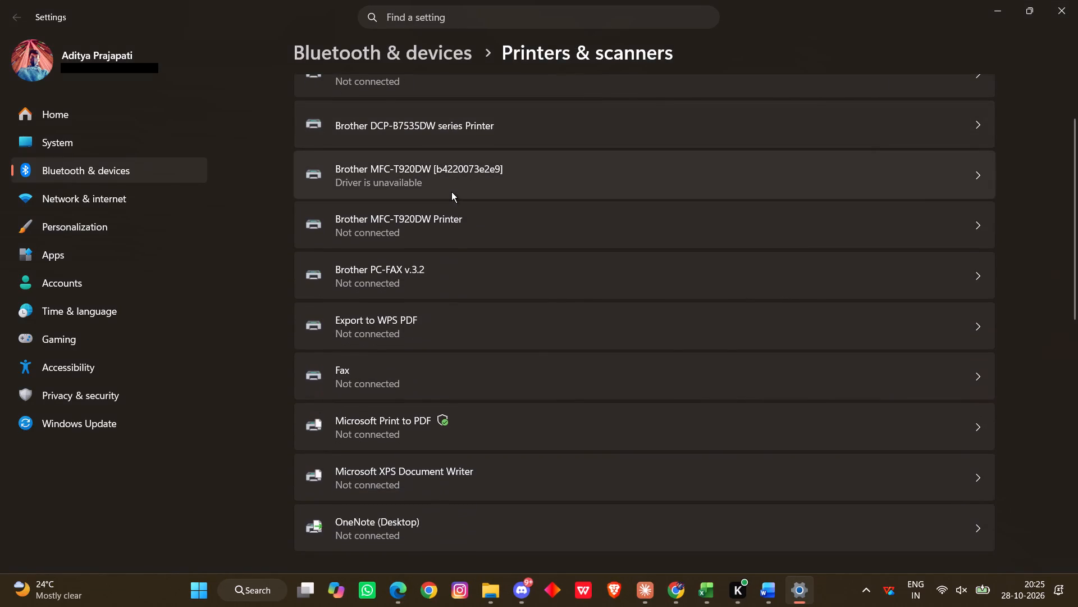
pyautogui.scroll(-1, 451, 192)
# Check which Wi-Fi network the computer is connected to, and return to the Printers & scanners list.
pyautogui.click(958, 590)
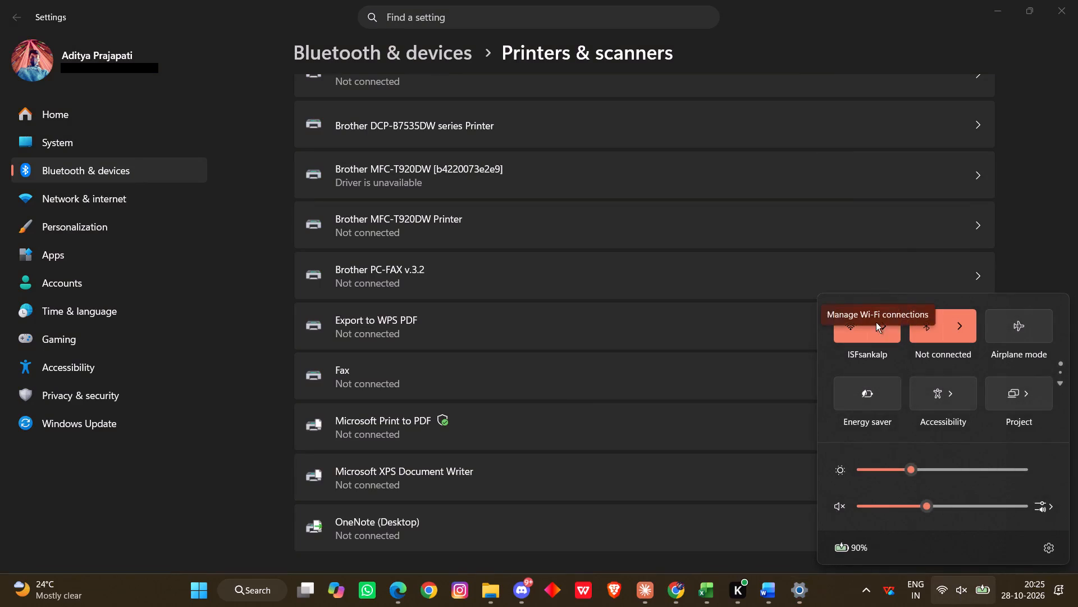
pyautogui.click(1039, 186)
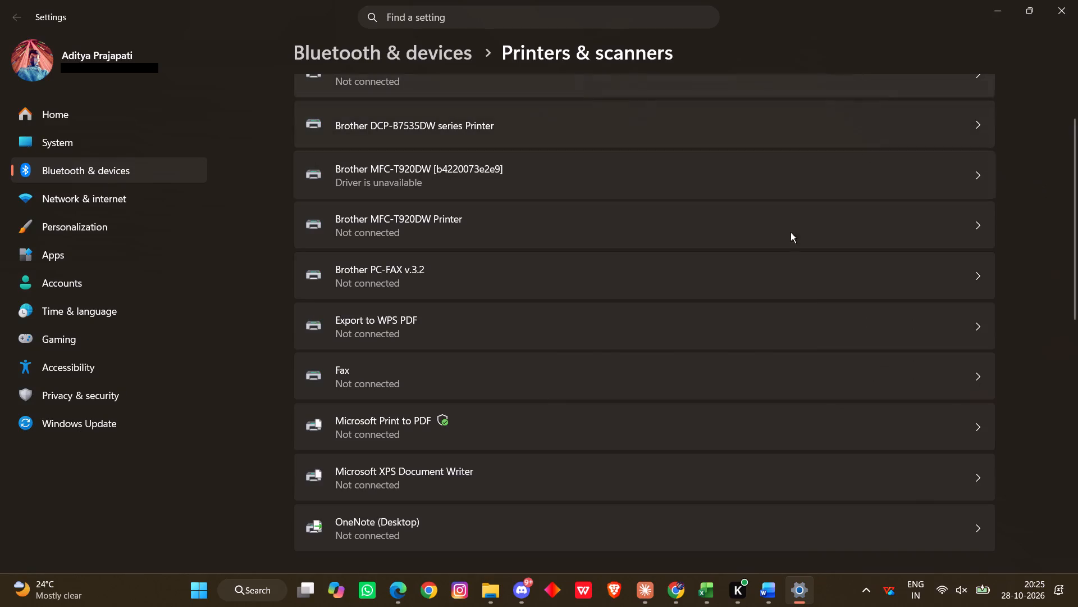
# Go back to the Brother printers in the list and try opening the MFC-T920DW entry with the bracketed identifier.
pyautogui.scroll(1, 630, 433)
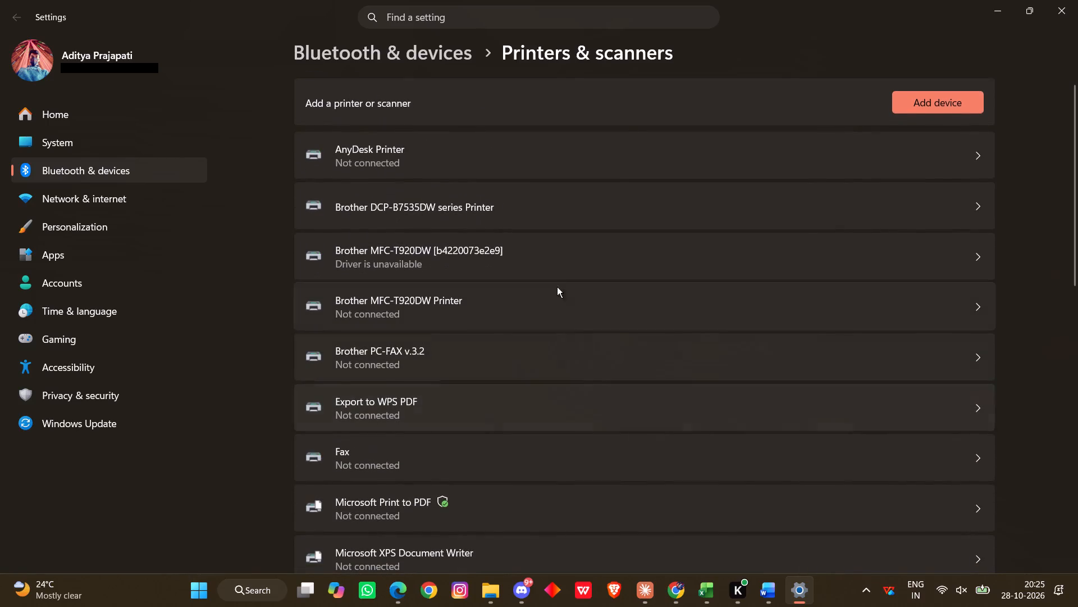
pyautogui.click(470, 254)
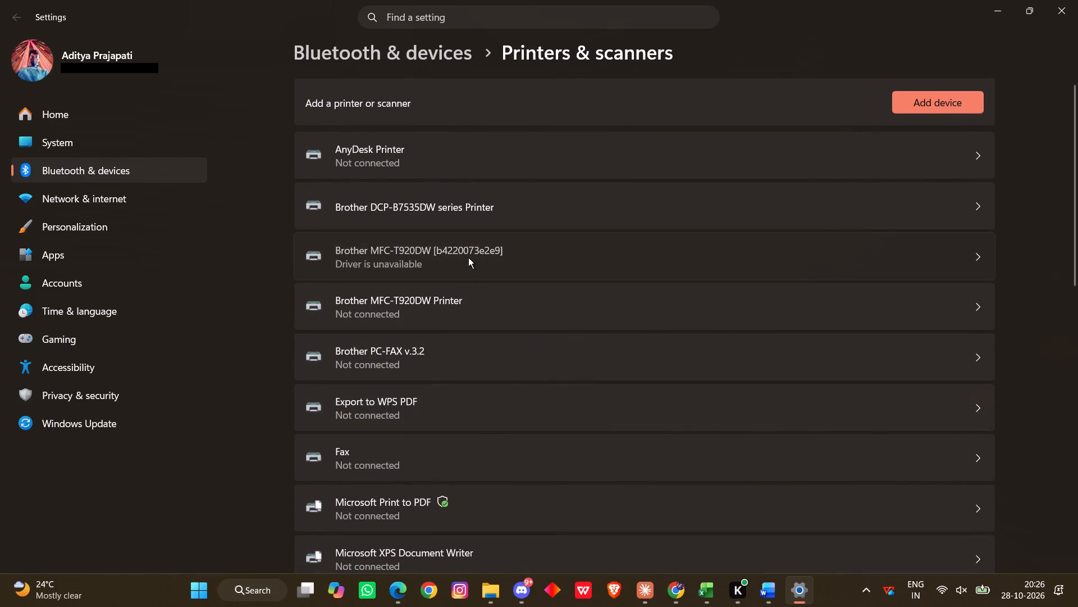
pyautogui.scroll(1, 515, 332)
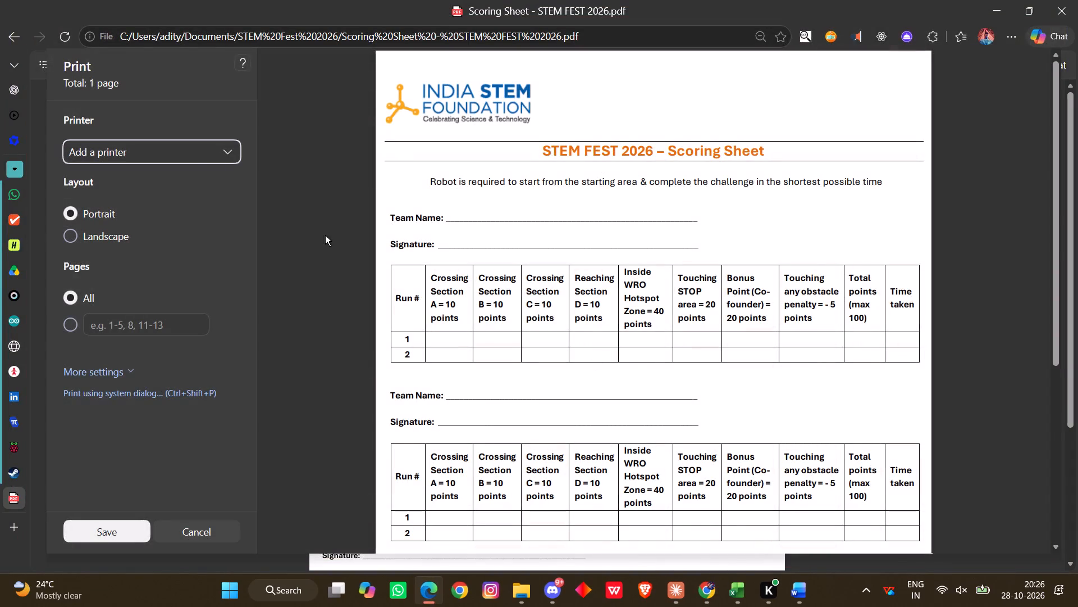
# Choose Add a printer again, view the print queue of the Brother MFC-T920DW Printer in Windows Settings, and return to the printers list.
pyautogui.click(198, 150)
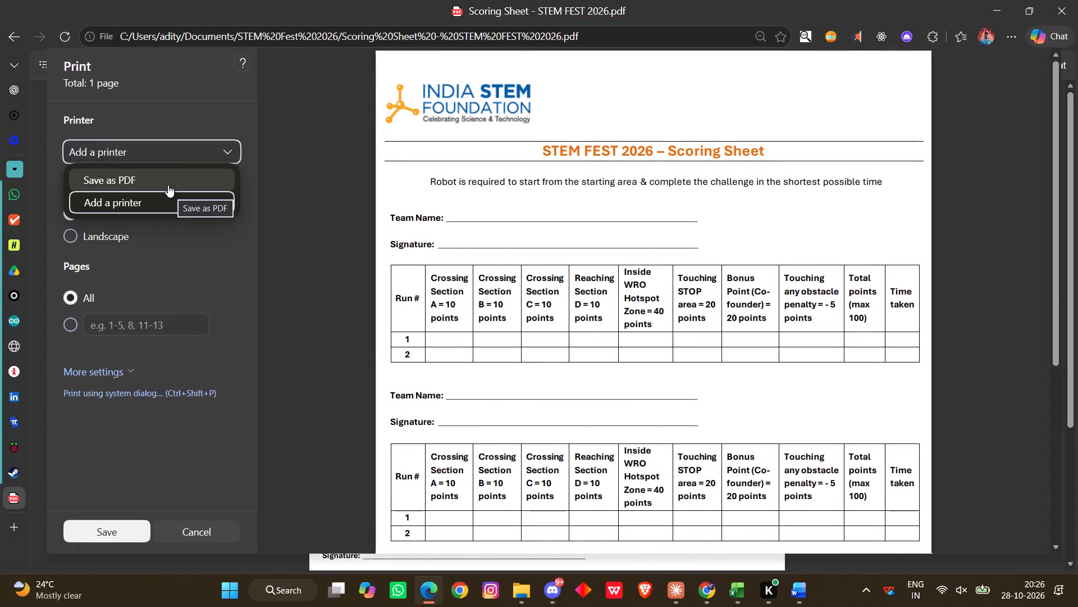
pyautogui.click(154, 203)
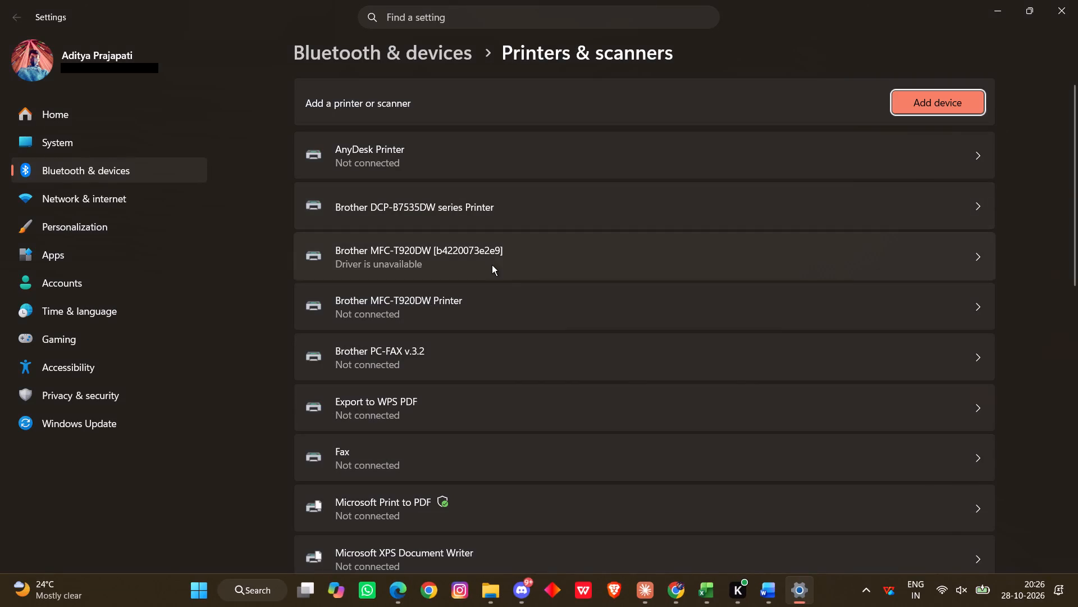
pyautogui.scroll(-1, 518, 283)
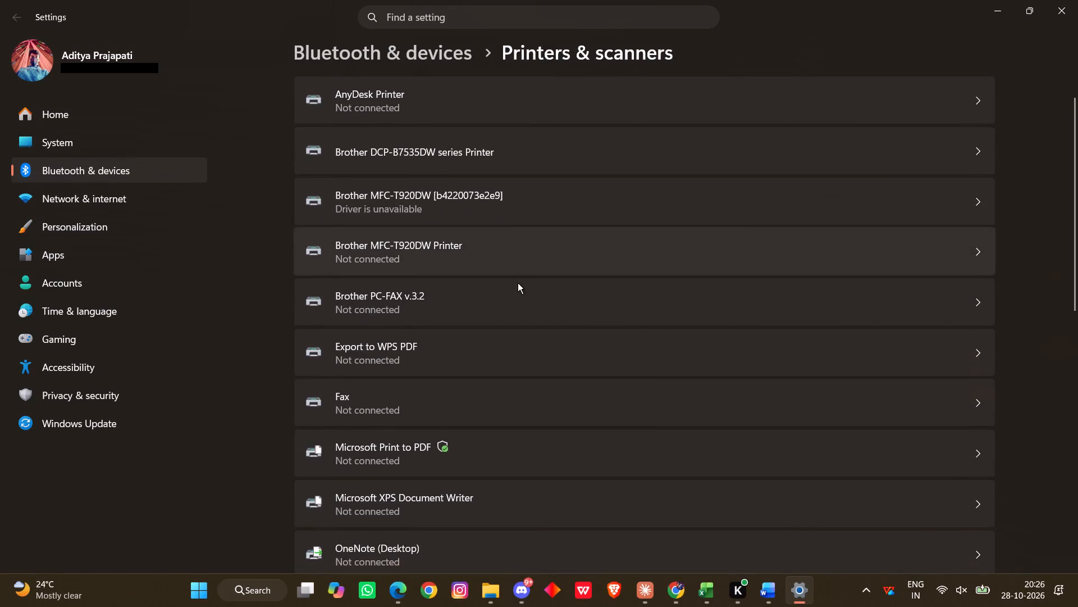
pyautogui.scroll(-1, 518, 283)
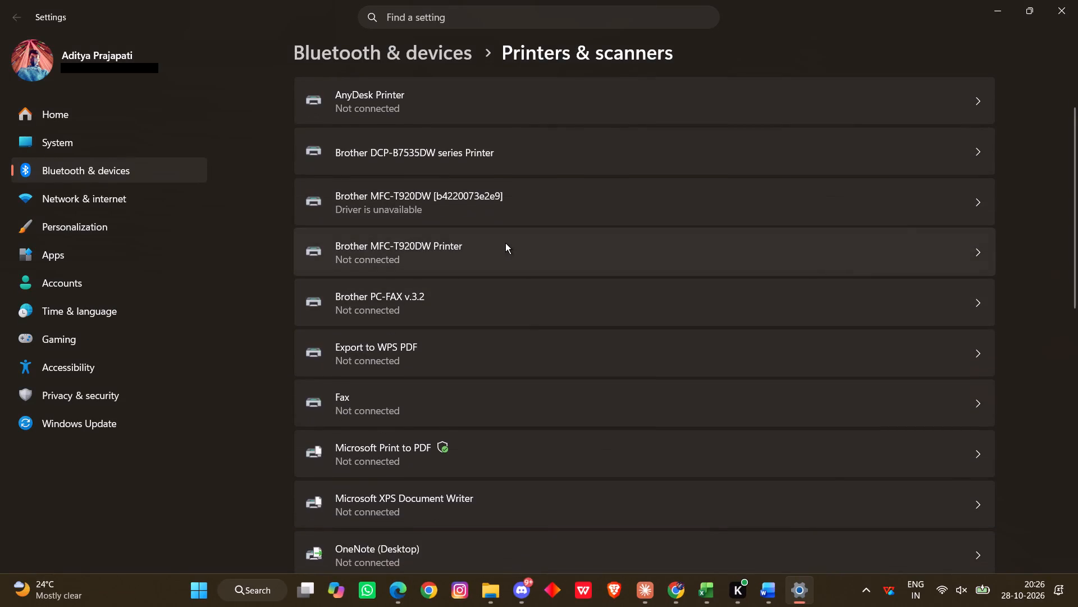
pyautogui.click(505, 243)
pyautogui.scroll(-3, 538, 224)
pyautogui.scroll(4, 538, 224)
pyautogui.click(578, 233)
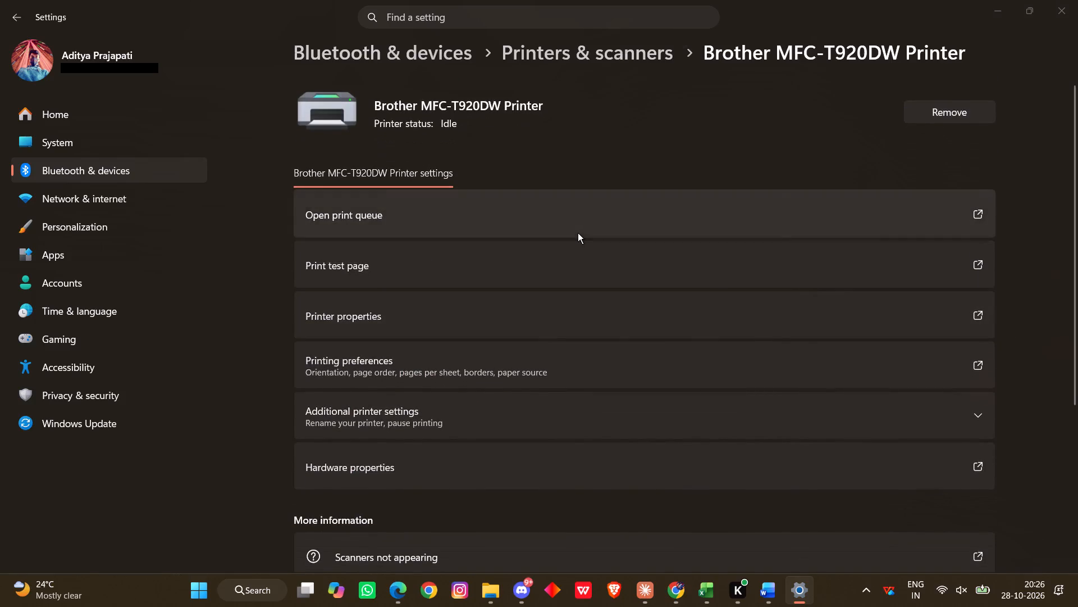
pyautogui.scroll(2, 578, 233)
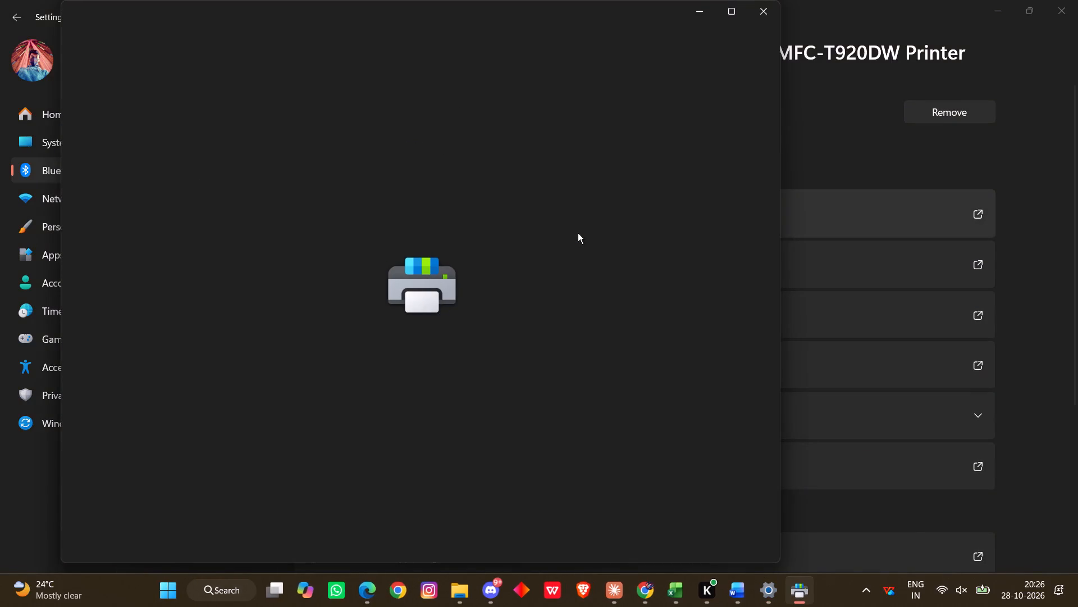
pyautogui.click(764, 11)
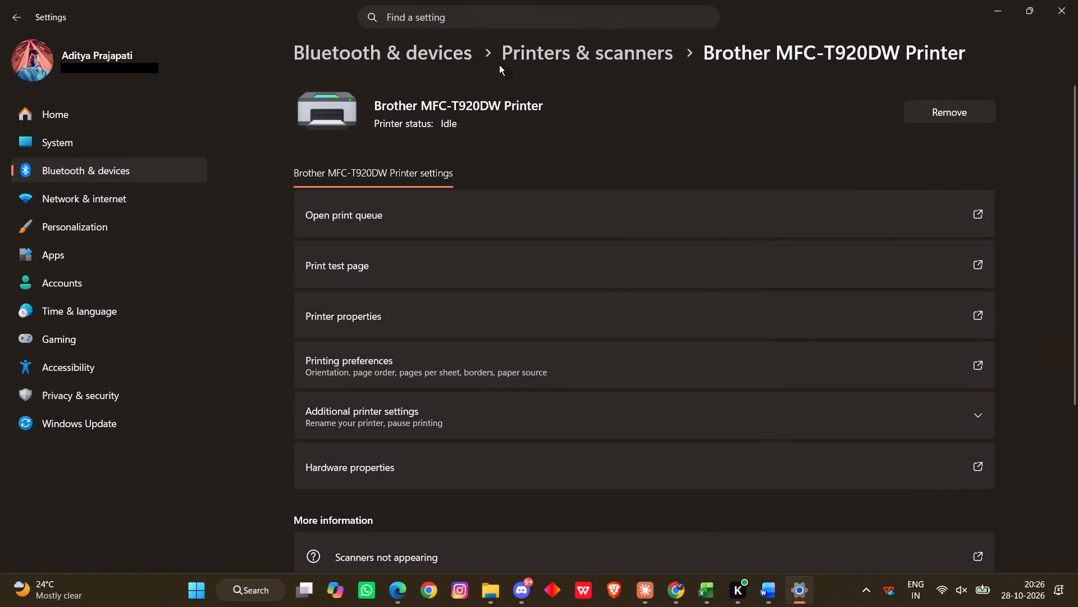
pyautogui.click(637, 44)
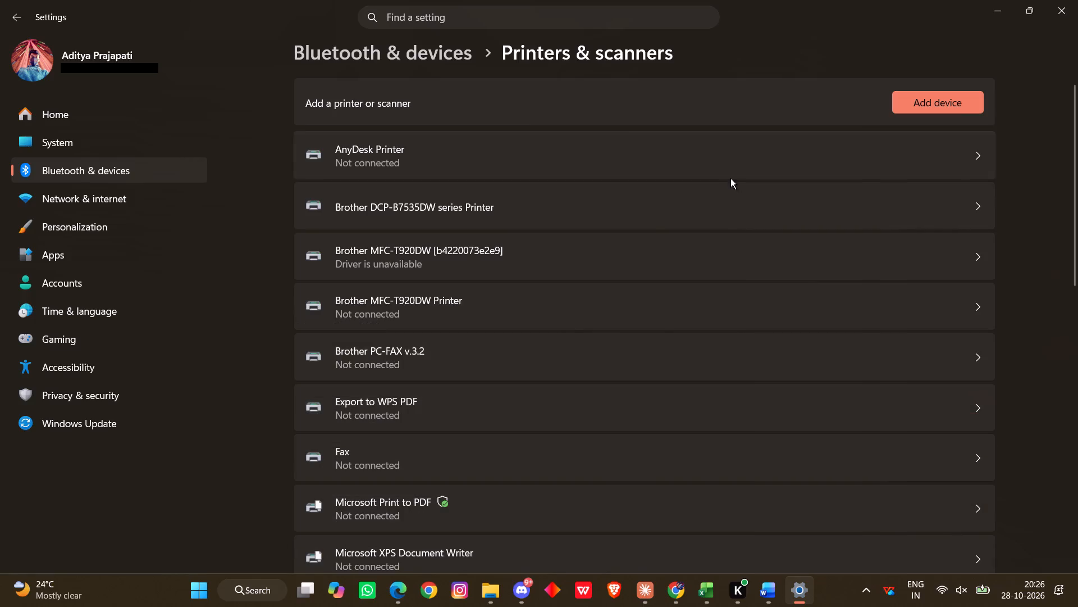
# Search for a new printer or scanner and add the Brother MFC-T930DW.
pyautogui.scroll(2, 640, 215)
pyautogui.scroll(-2, 640, 215)
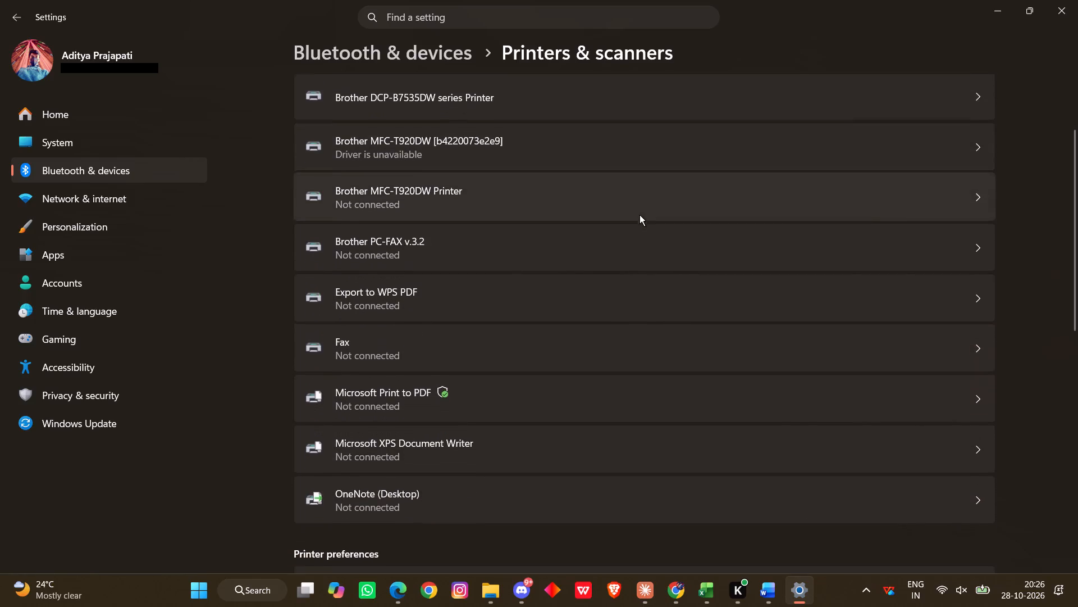
pyautogui.scroll(-2, 640, 215)
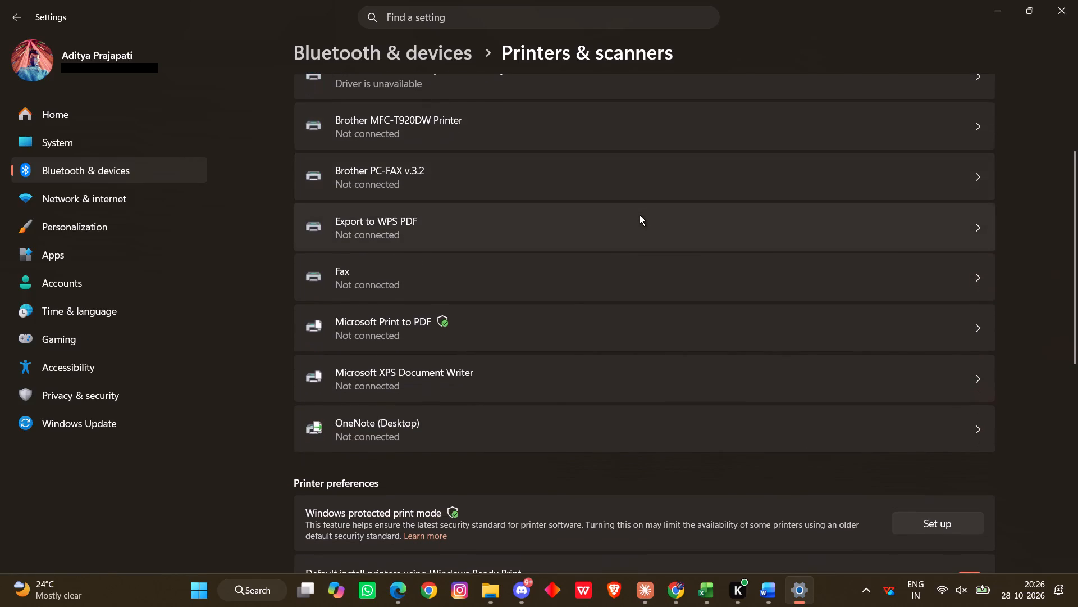
pyautogui.scroll(4, 640, 215)
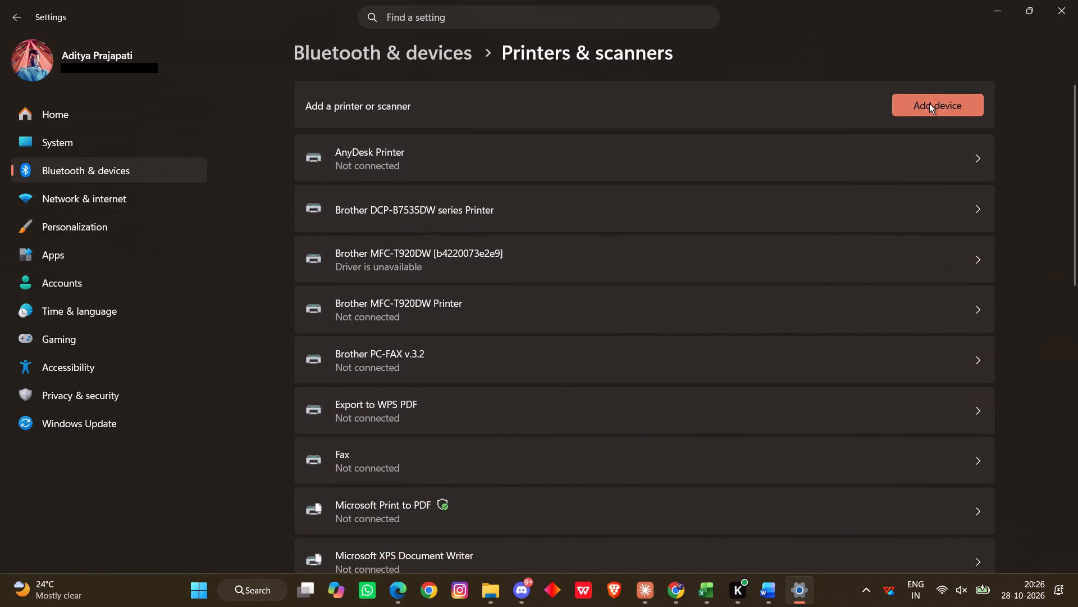
pyautogui.click(929, 105)
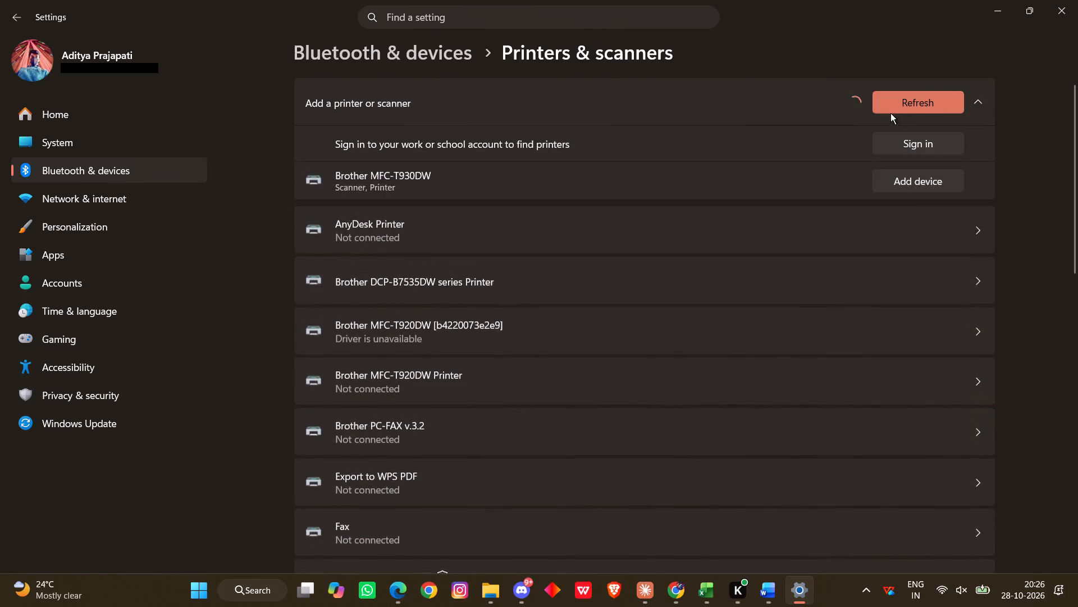
pyautogui.click(915, 175)
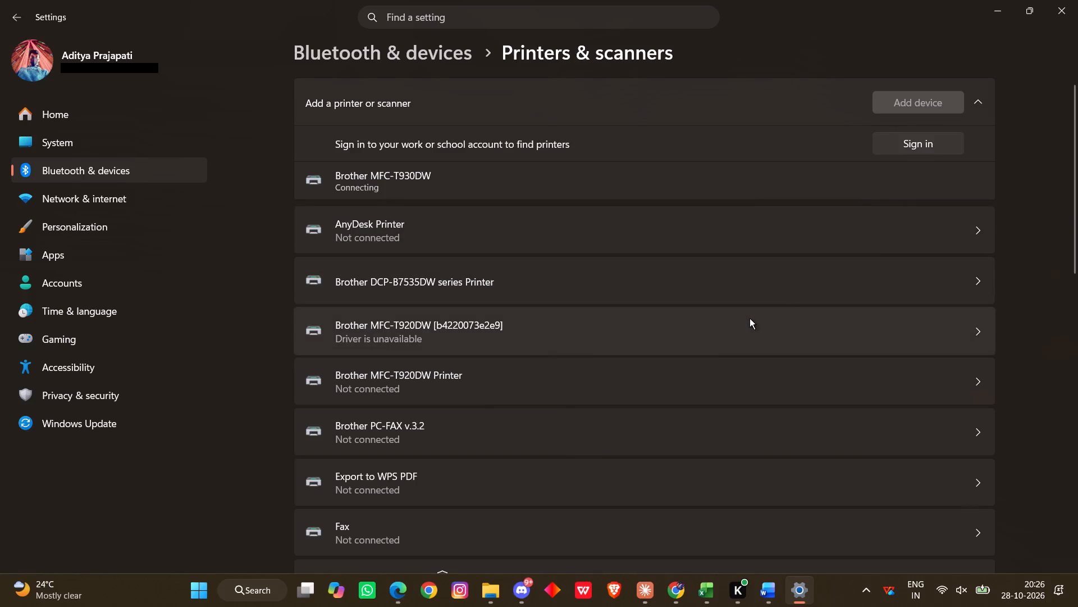
# Check the printers list in Settings, and switch back to Microsoft Edge to open the scoring sheet's choice of print destinations.
pyautogui.hscroll(1, 659, 455)
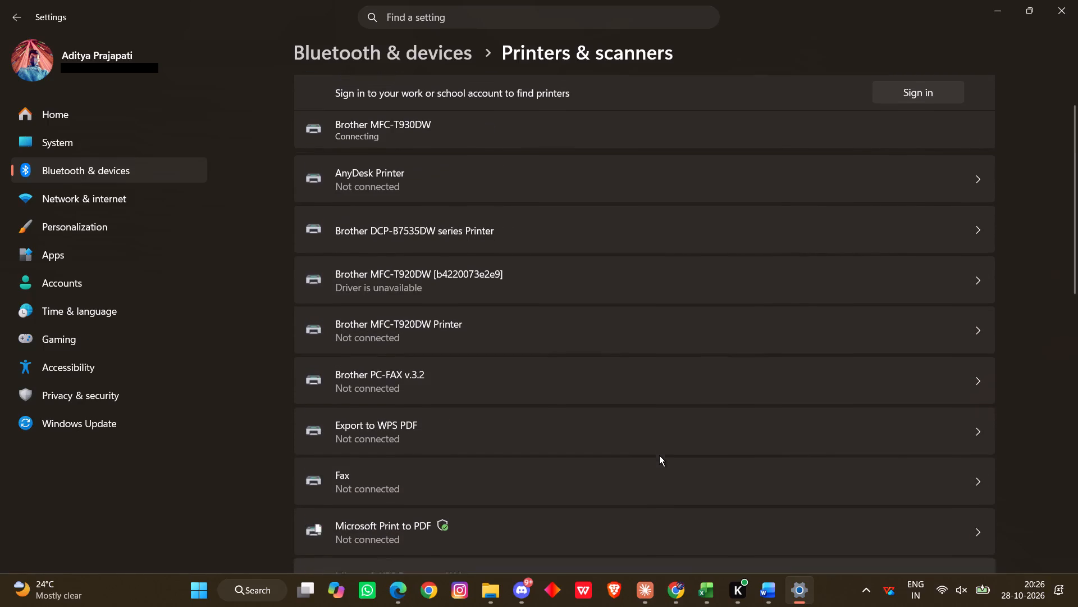
pyautogui.click(658, 274)
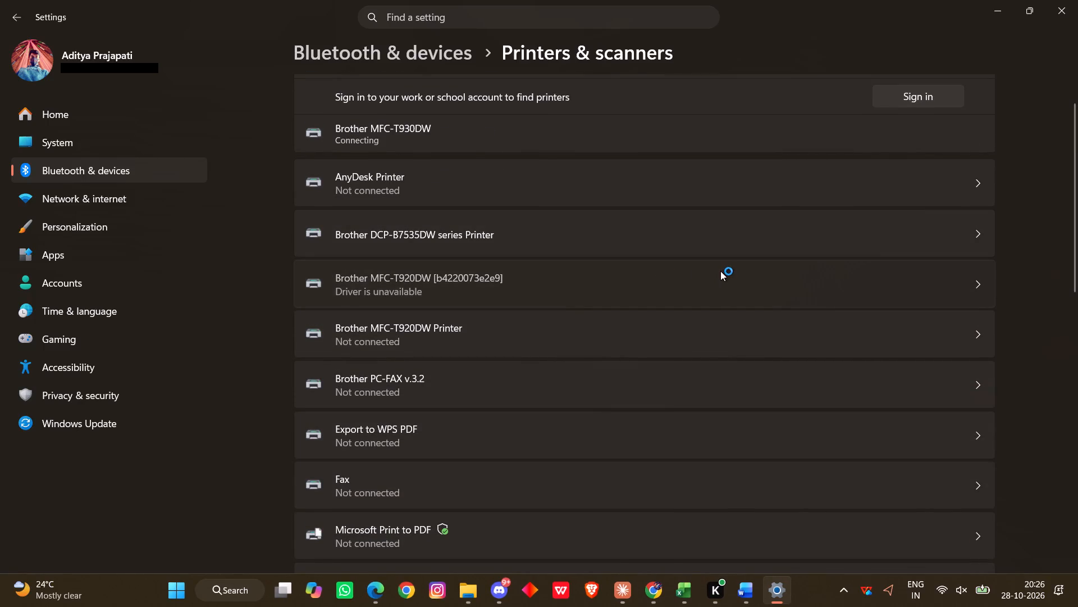
pyautogui.scroll(1, 710, 287)
pyautogui.scroll(3, 579, 238)
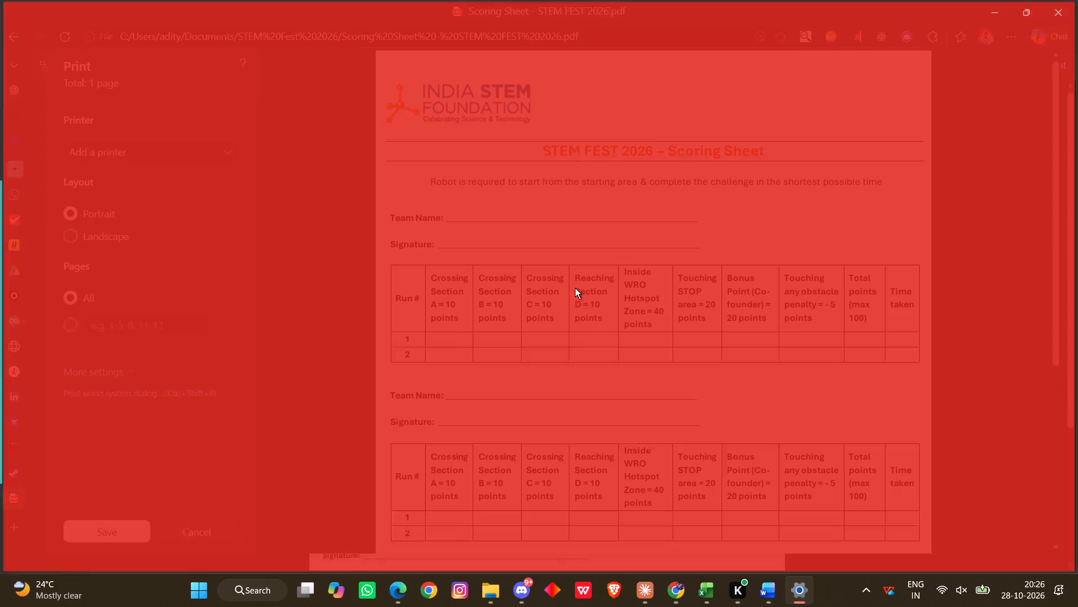
pyautogui.click(210, 142)
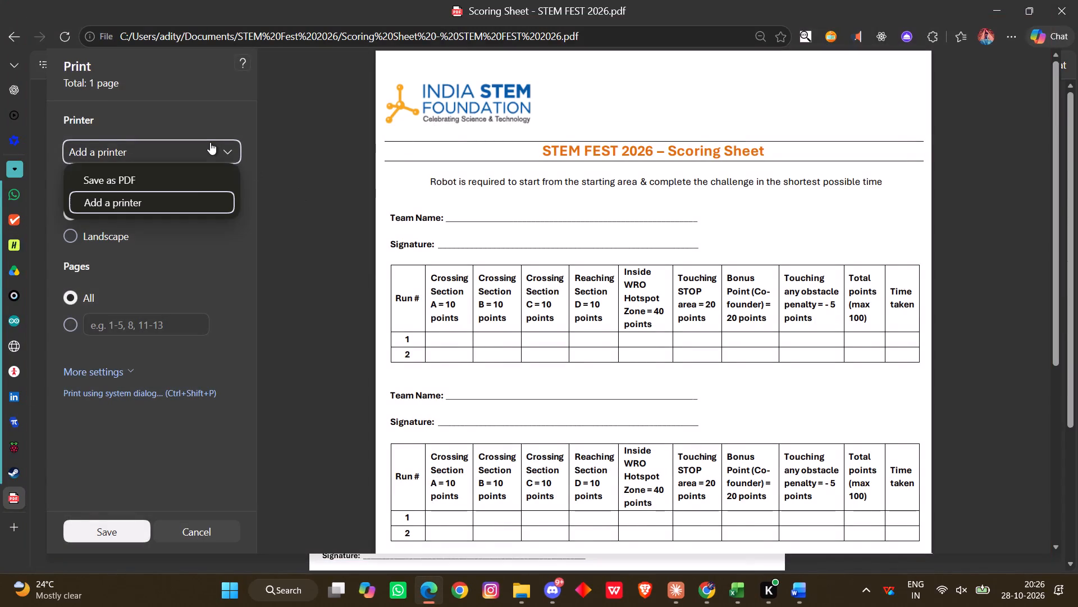
# Choose Add a printer as the print destination, search for new printers in Windows Settings, and try to add the discovered Brother MFC-T930DW.
pyautogui.click(176, 203)
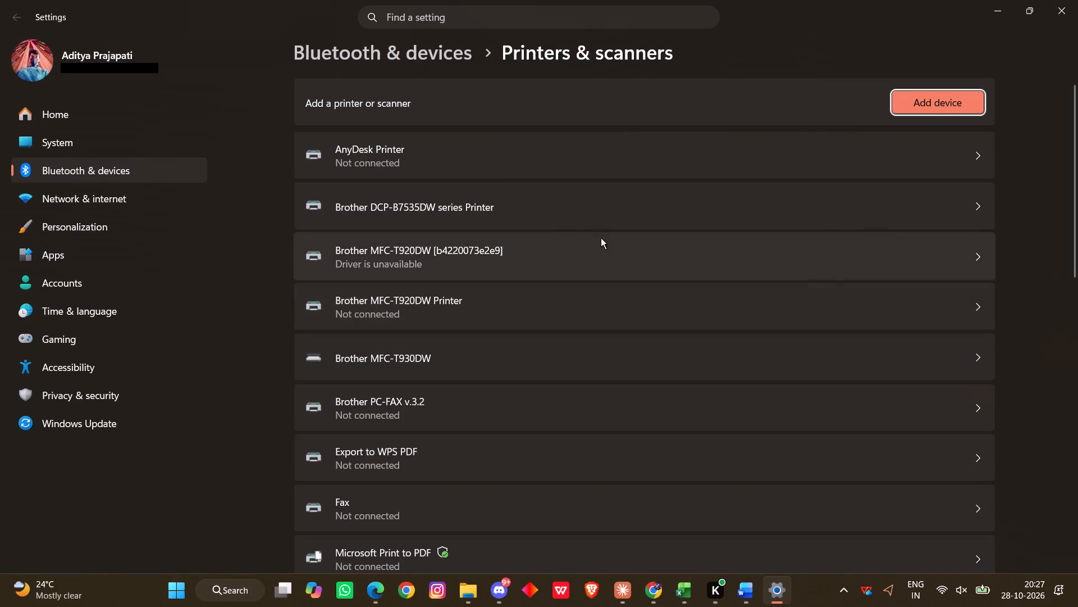
pyautogui.scroll(1, 582, 234)
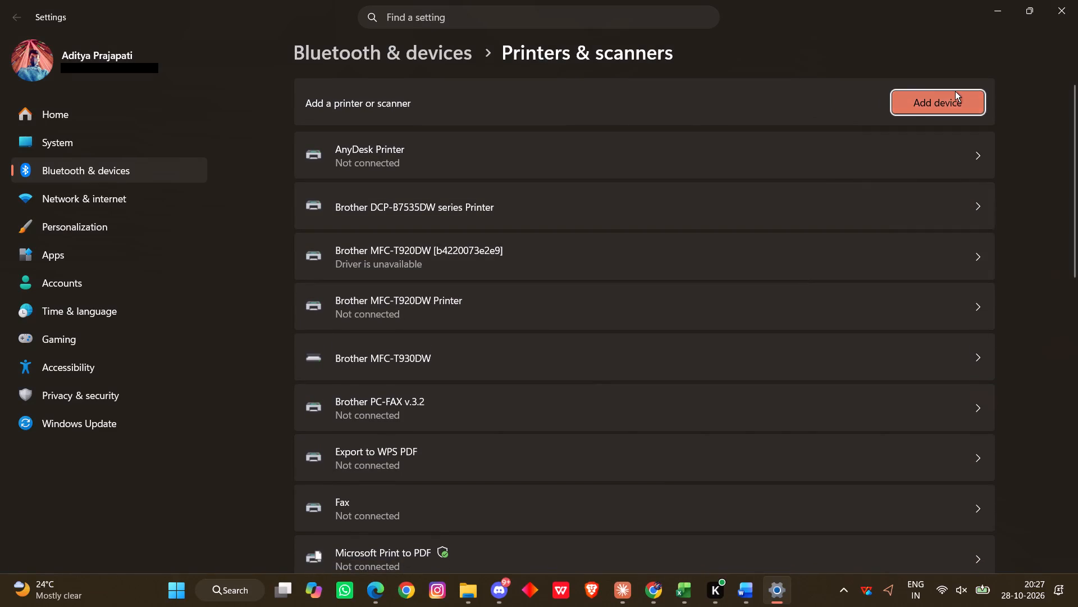
pyautogui.click(955, 91)
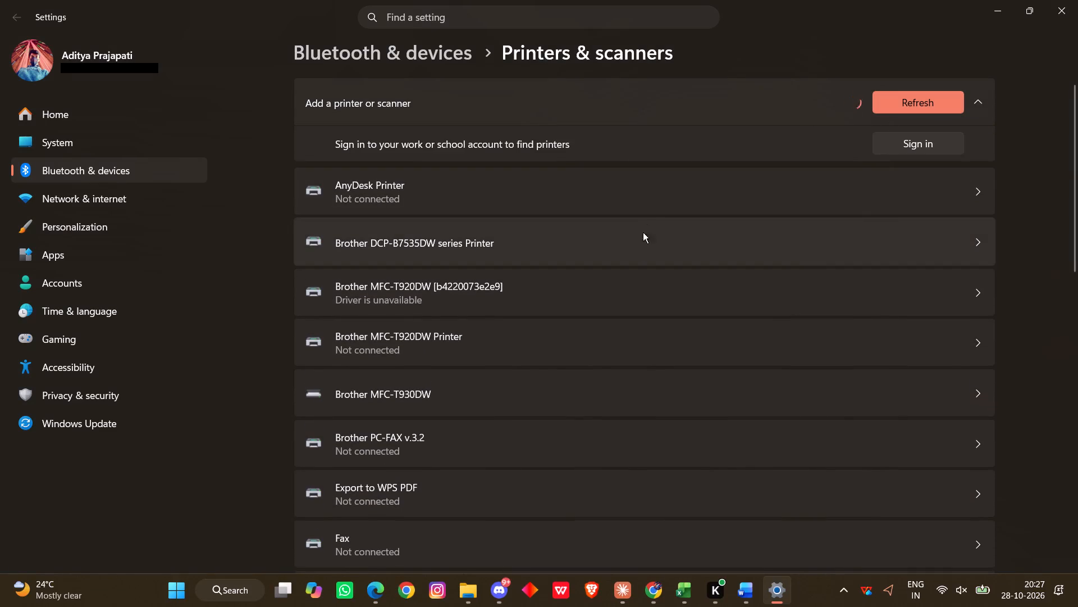
pyautogui.click(906, 178)
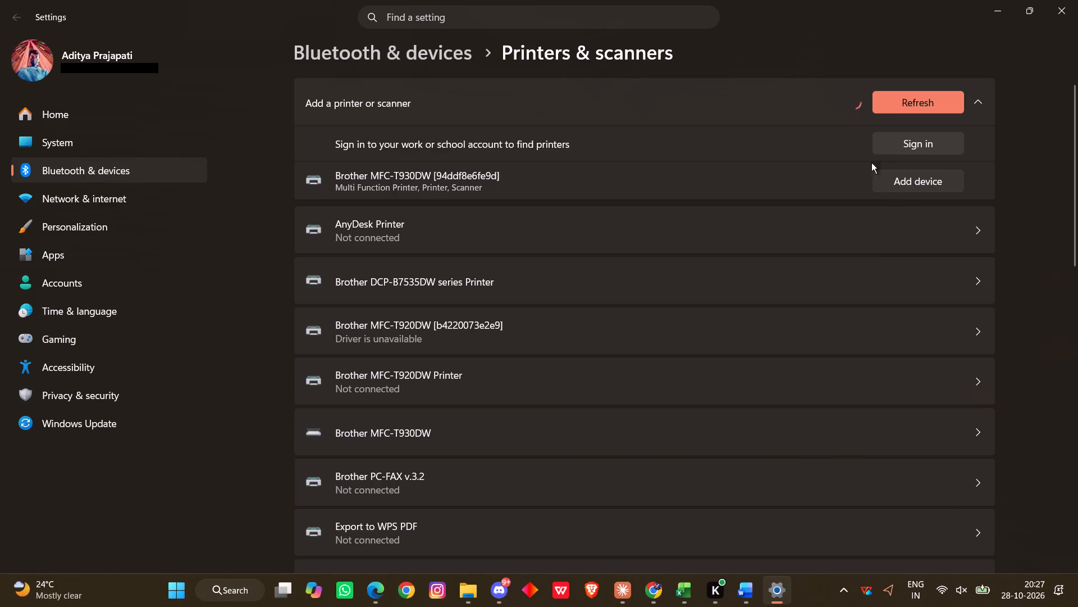
pyautogui.click(901, 185)
pyautogui.click(912, 93)
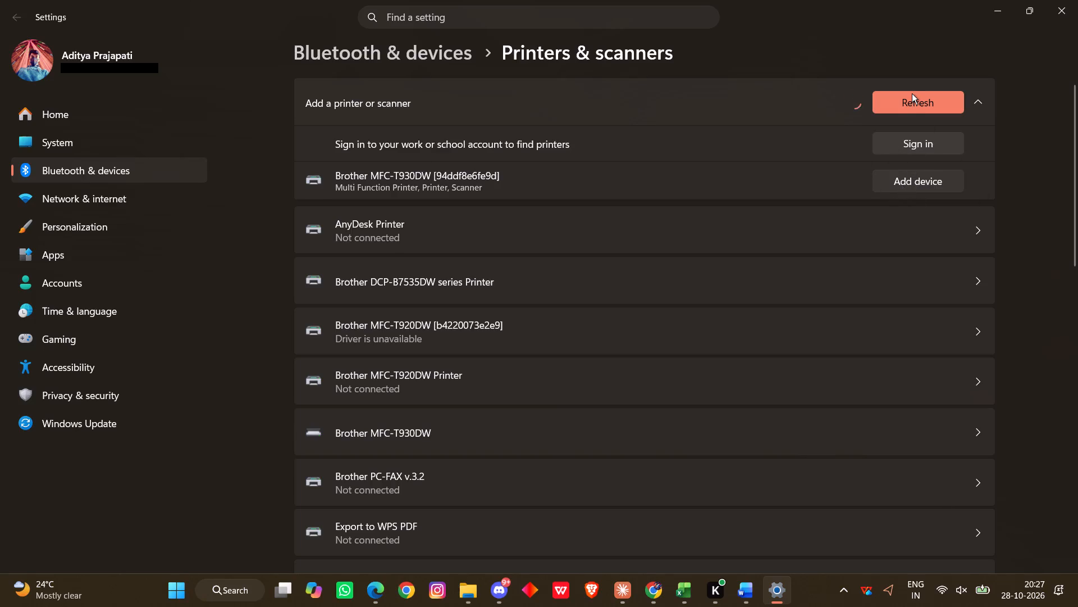
pyautogui.click(903, 103)
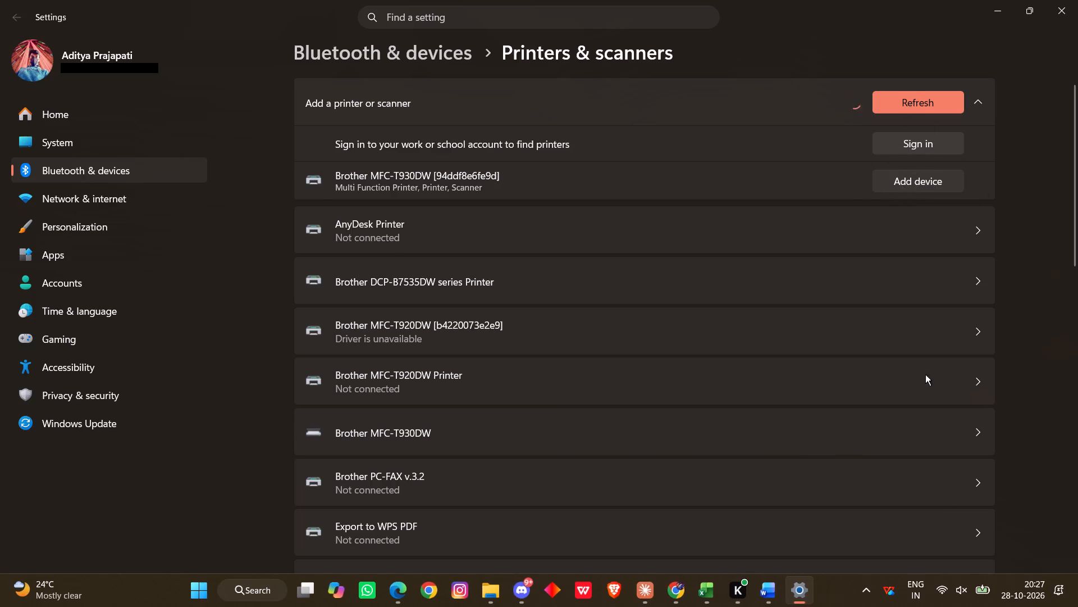
# Check which Wi-Fi network the computer is connected to in the quick settings, and return to the printers list.
pyautogui.click(952, 606)
pyautogui.click(984, 601)
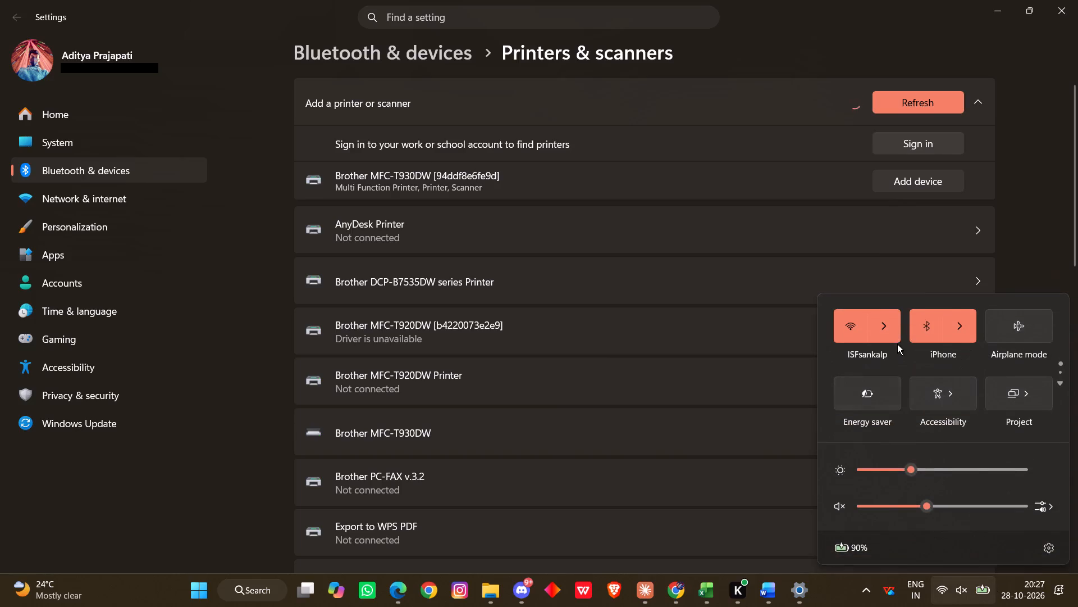
pyautogui.click(888, 333)
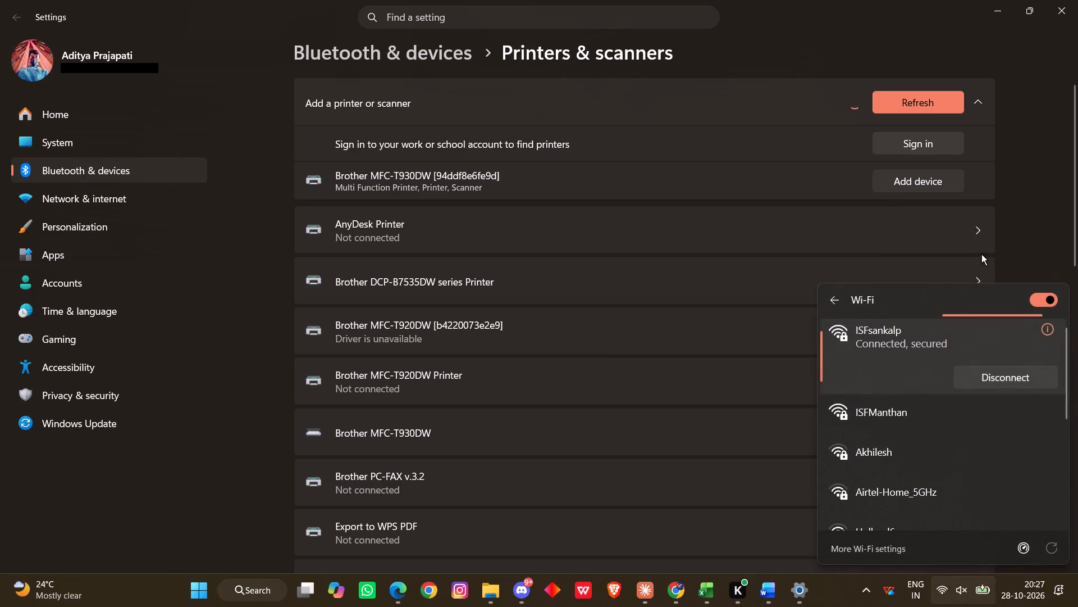
pyautogui.click(988, 288)
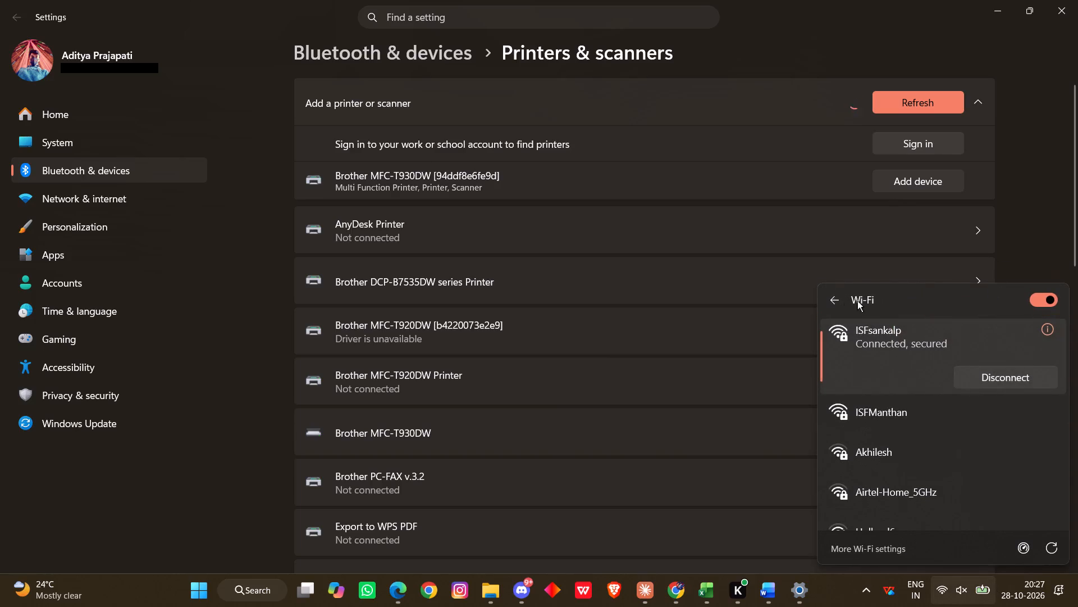
pyautogui.click(839, 303)
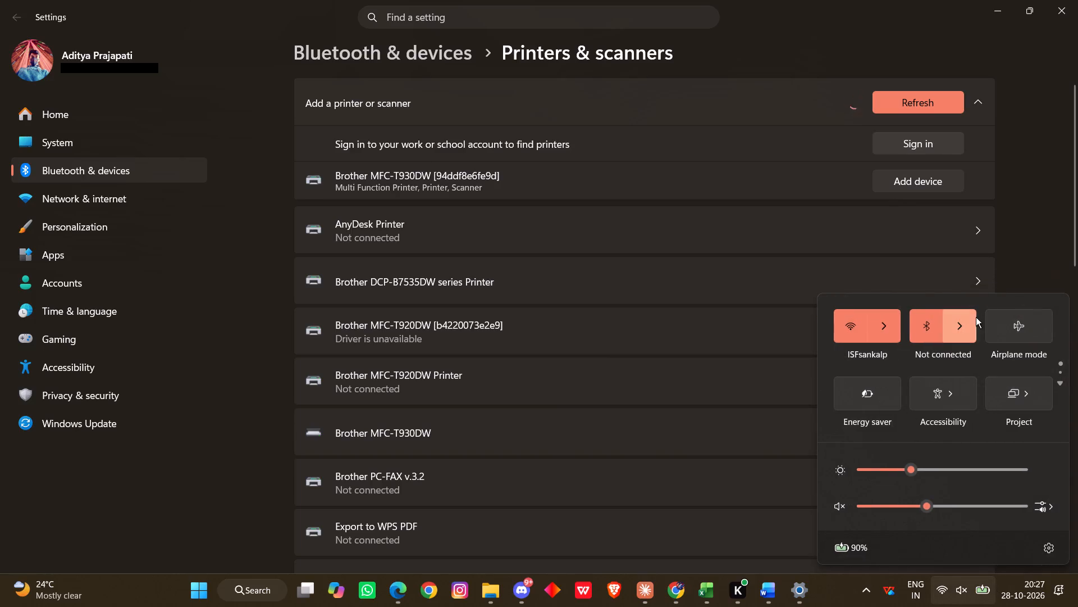
pyautogui.click(1009, 228)
# Try again to add the discovered Brother MFC-T930DW multi-function printer.
pyautogui.click(924, 182)
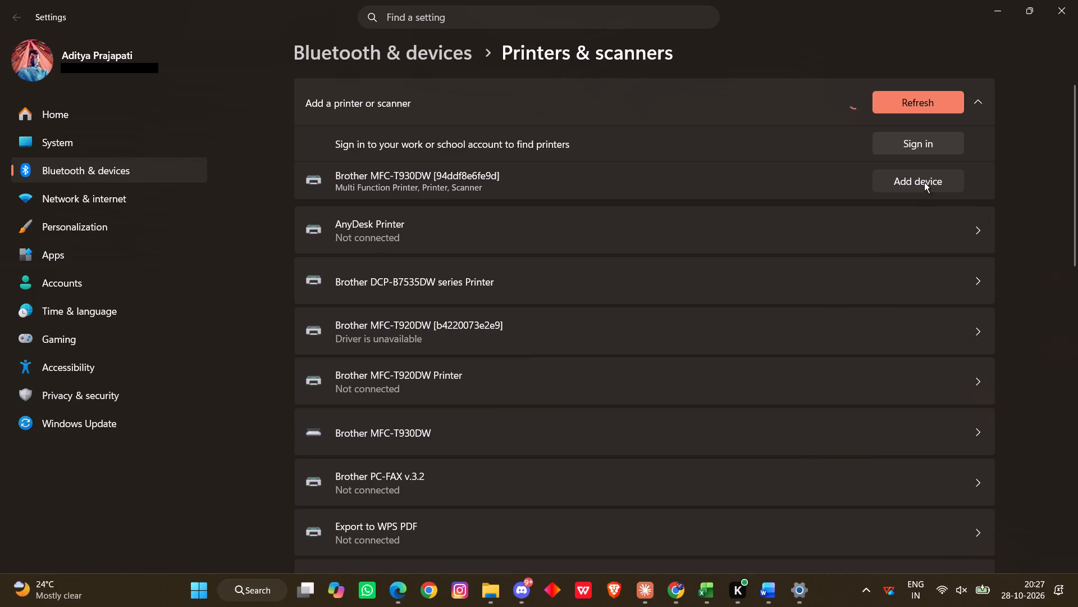
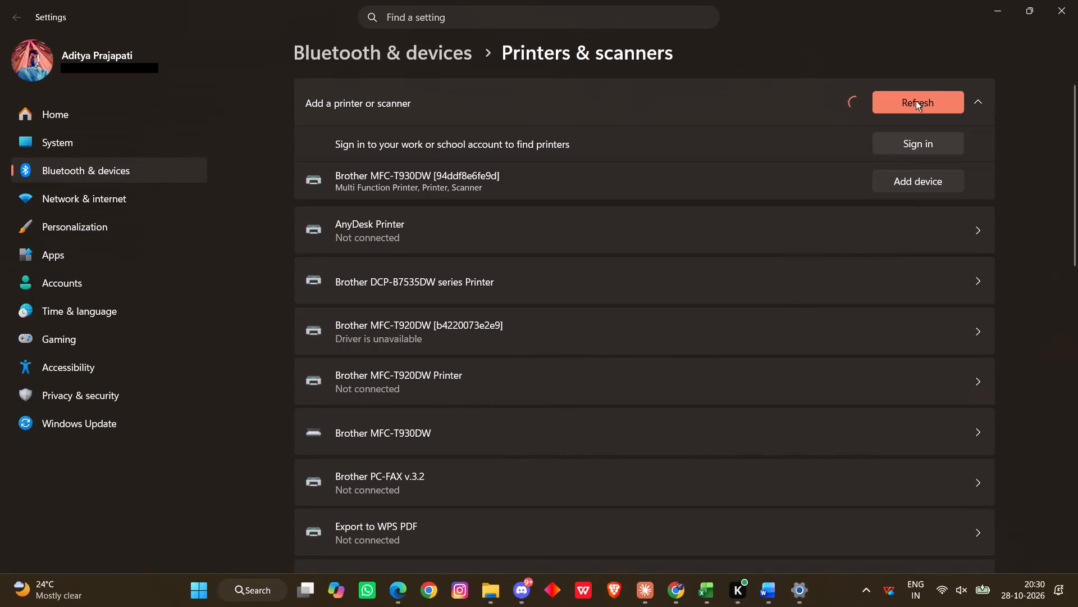
# Refresh the search for available printers and scanners, and close Windows Settings to return to the scoring sheet's print dialog.
pyautogui.click(897, 122)
pyautogui.click(1066, 0)
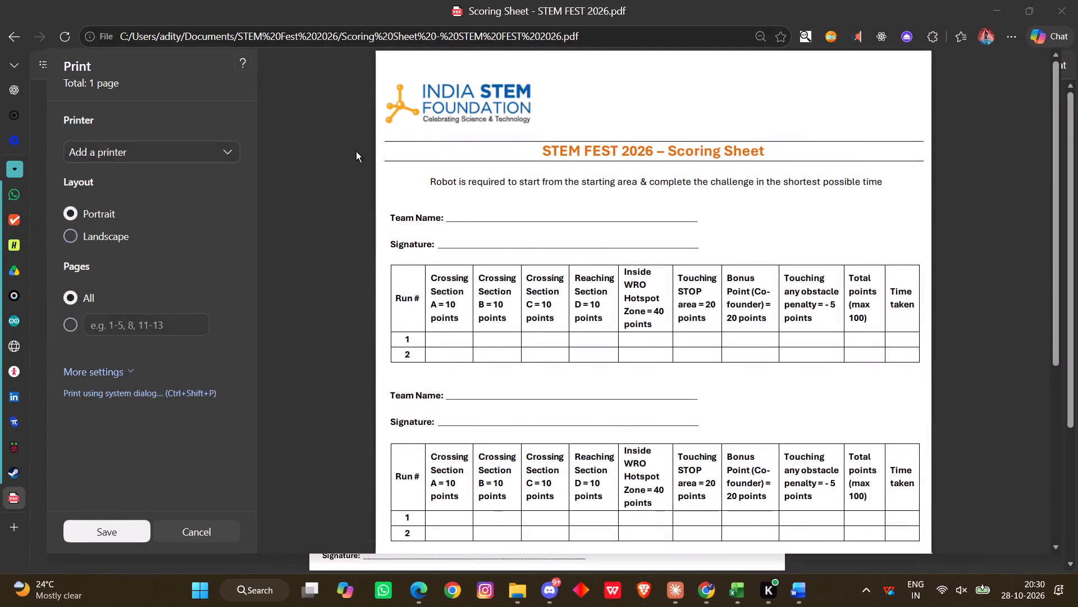
# Choose Add a printer as the print destination, search for devices in Windows Settings, and add the Brother MFC-T930DW.
pyautogui.click(79, 150)
pyautogui.click(91, 198)
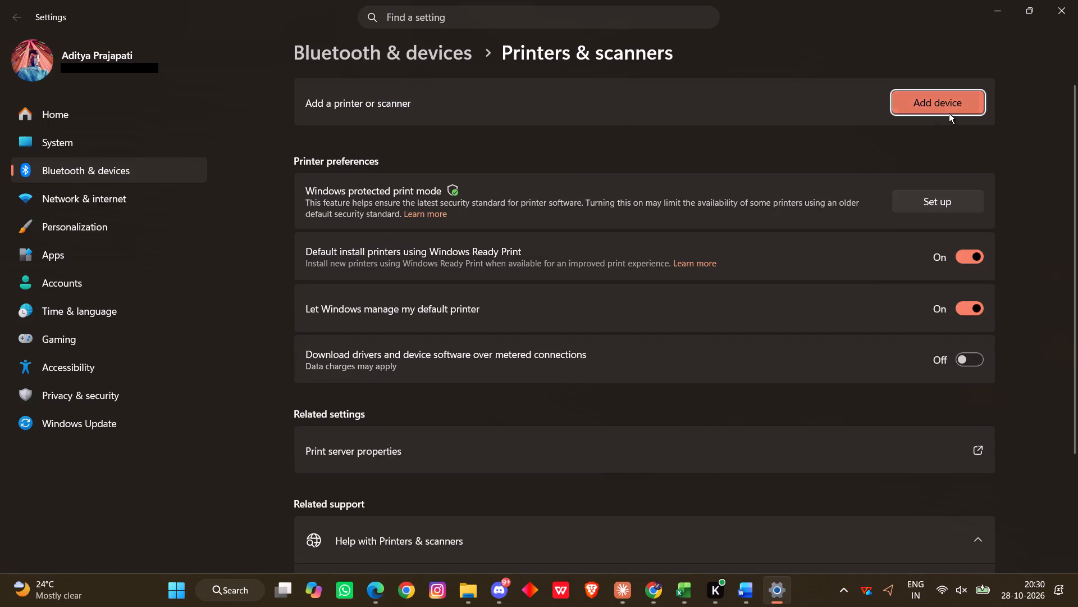
pyautogui.click(948, 113)
pyautogui.click(925, 178)
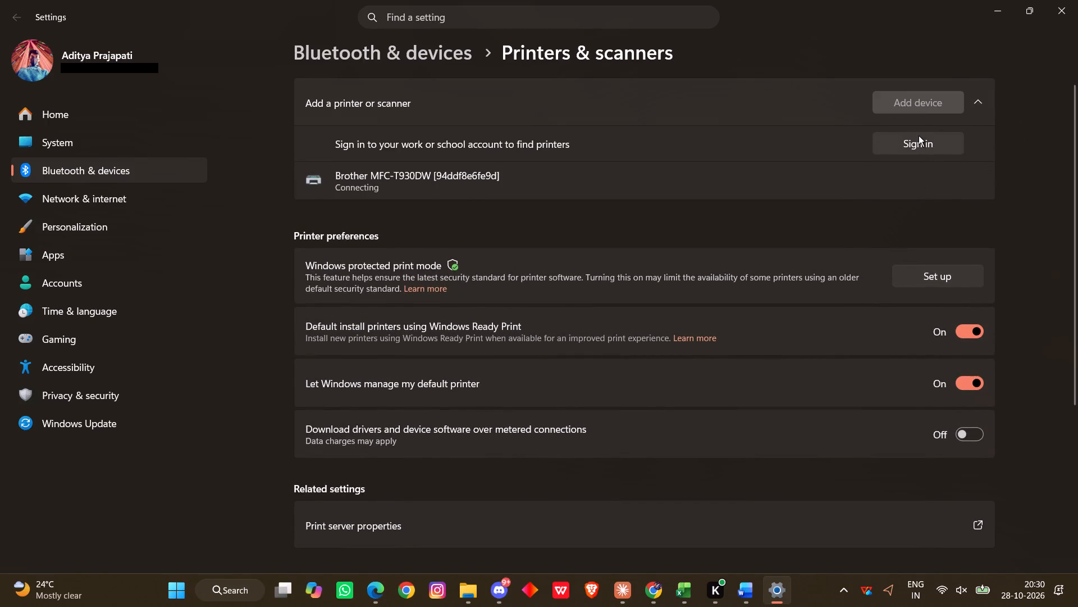
pyautogui.scroll(2, 756, 221)
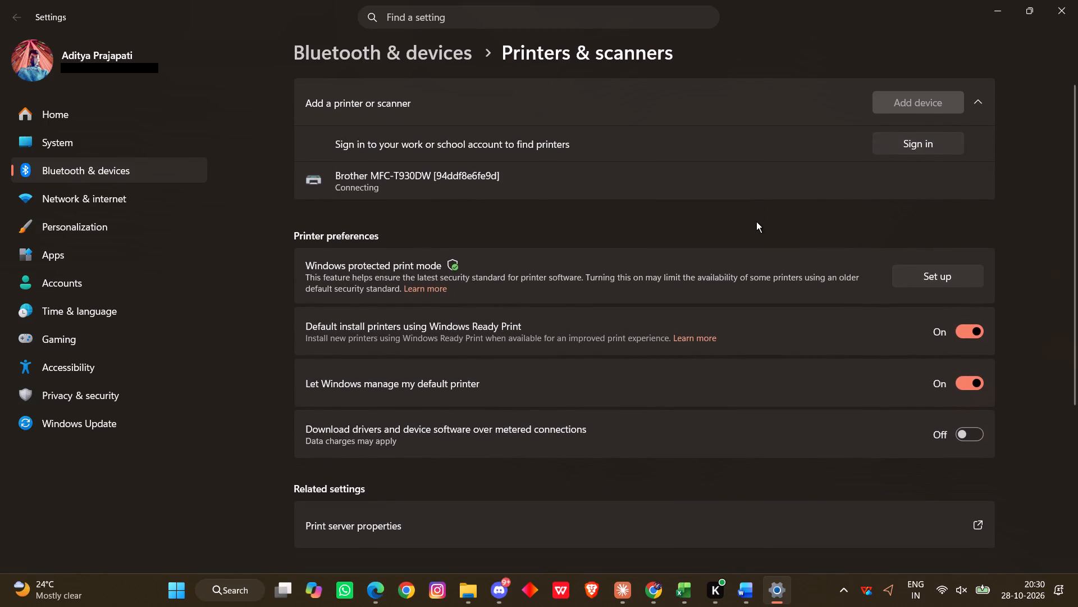
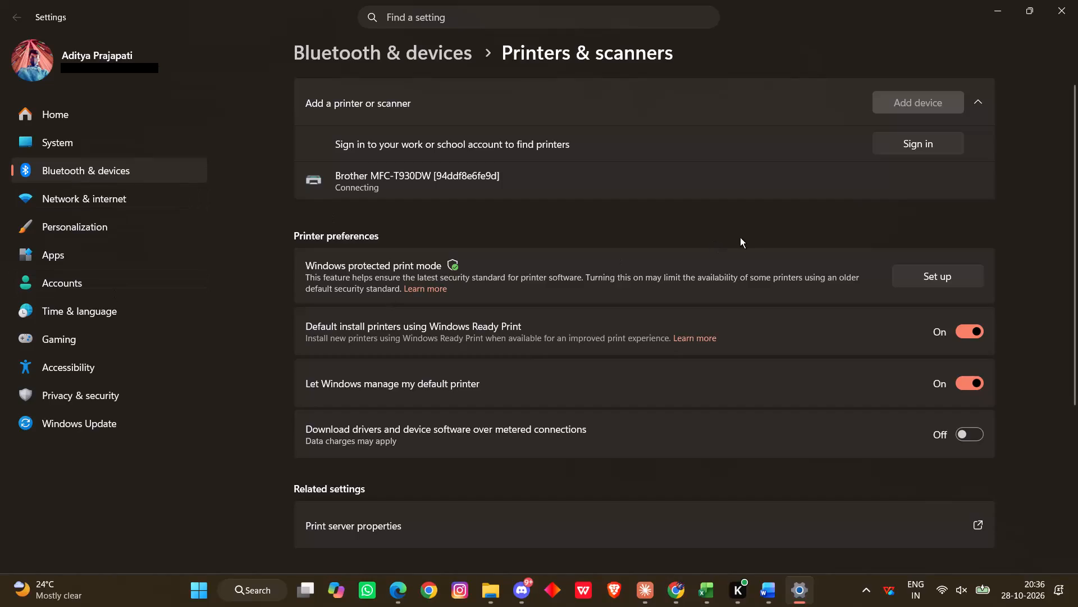
# Close Windows Settings and check the available printer choices in the scoring sheet's print dialog.
pyautogui.click(1050, 3)
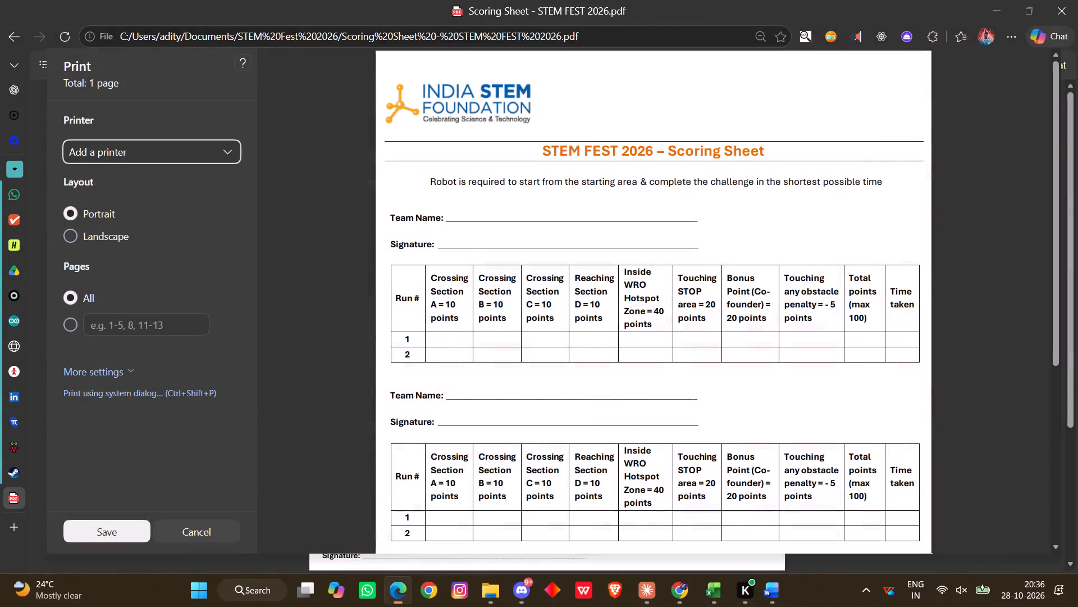
pyautogui.click(162, 153)
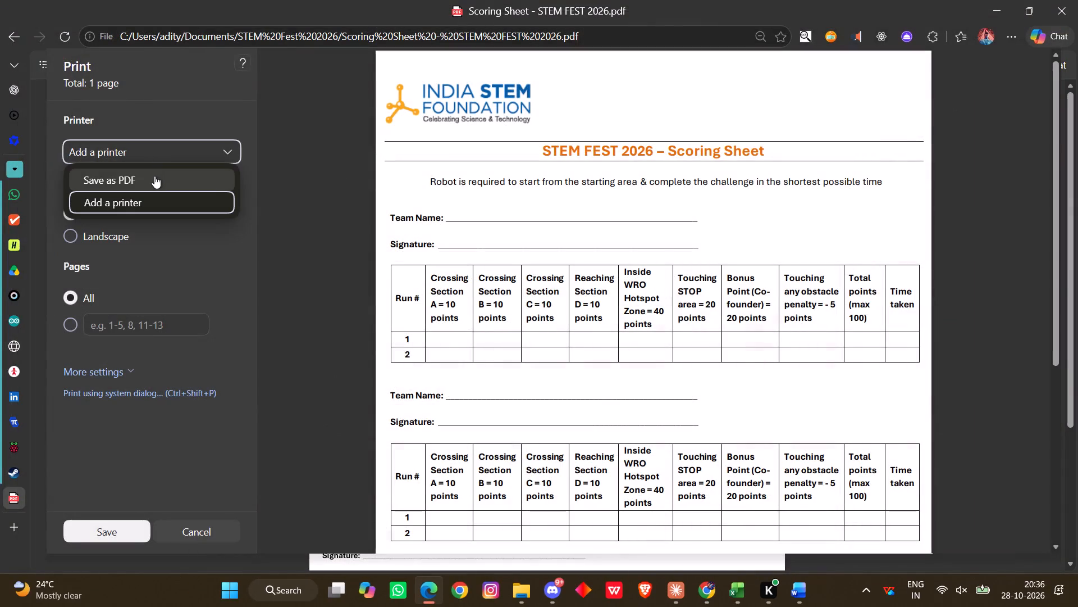
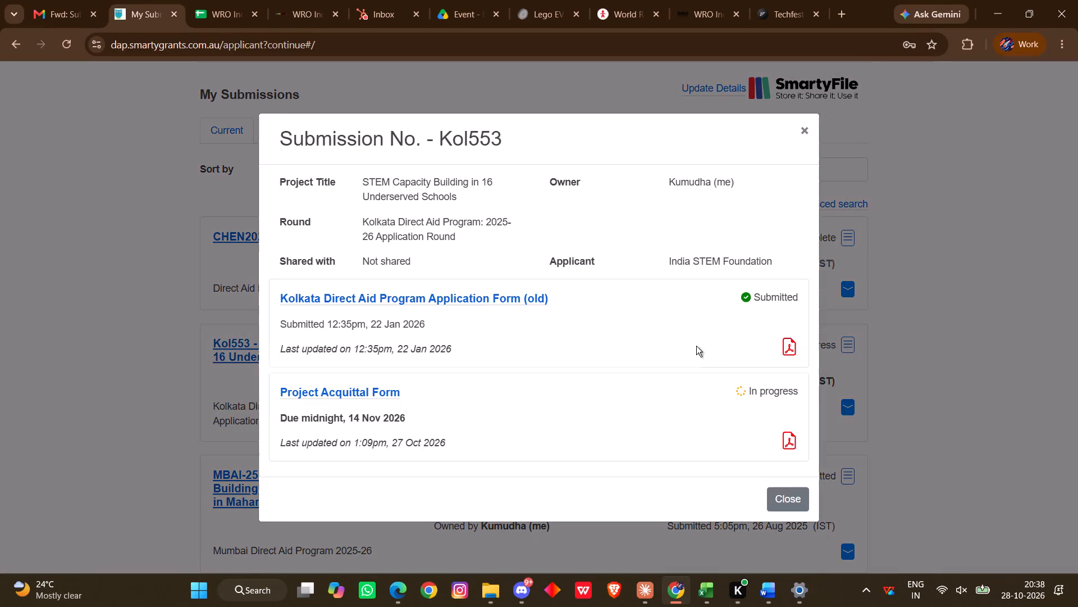
# Open the Project Acquittal Form of submission Kol553 and look through its project title and short project description.
pyautogui.scroll(-1, 529, 364)
pyautogui.scroll(2, 529, 364)
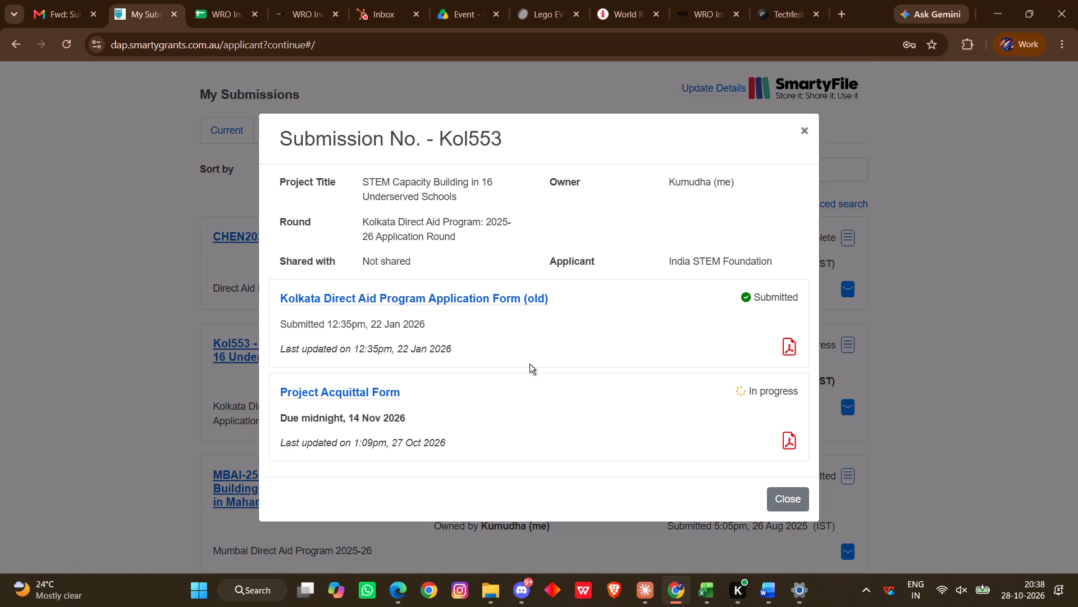
pyautogui.click(371, 388)
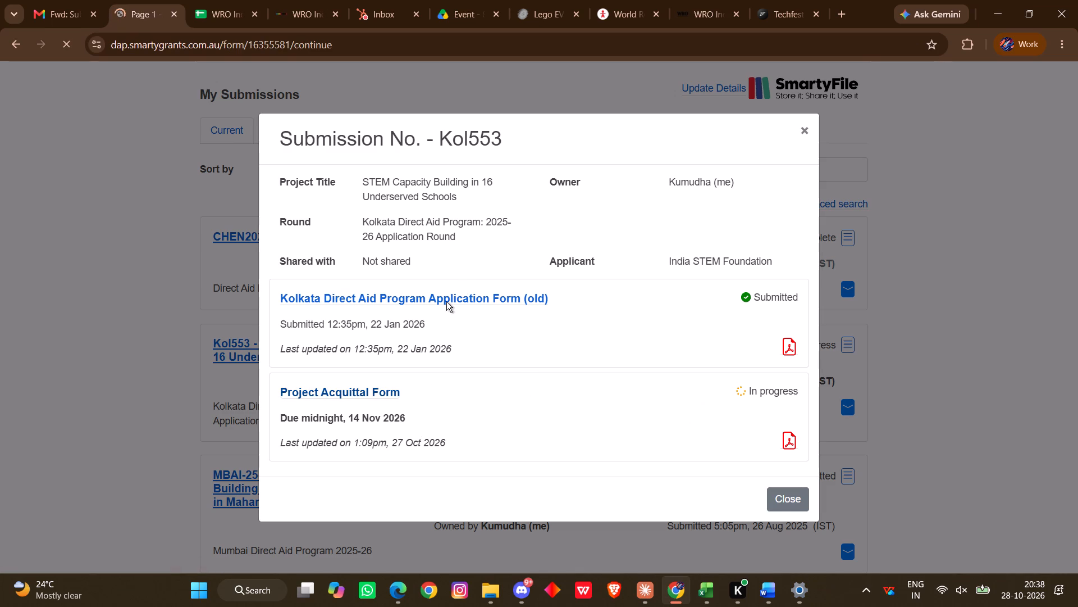
pyautogui.scroll(-3, 519, 422)
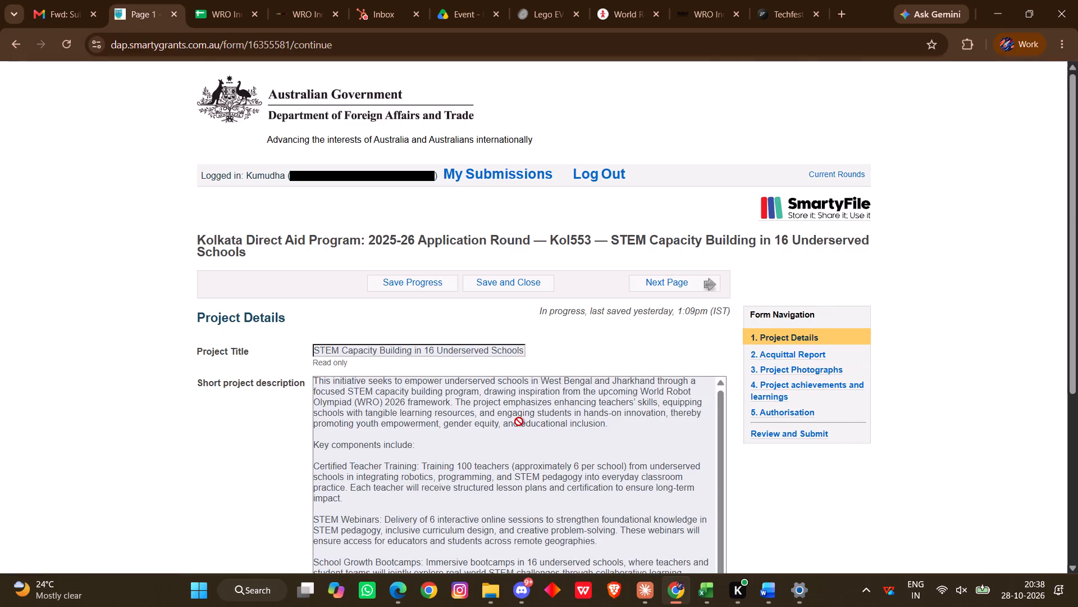
pyautogui.scroll(-5, 519, 422)
pyautogui.scroll(7, 519, 422)
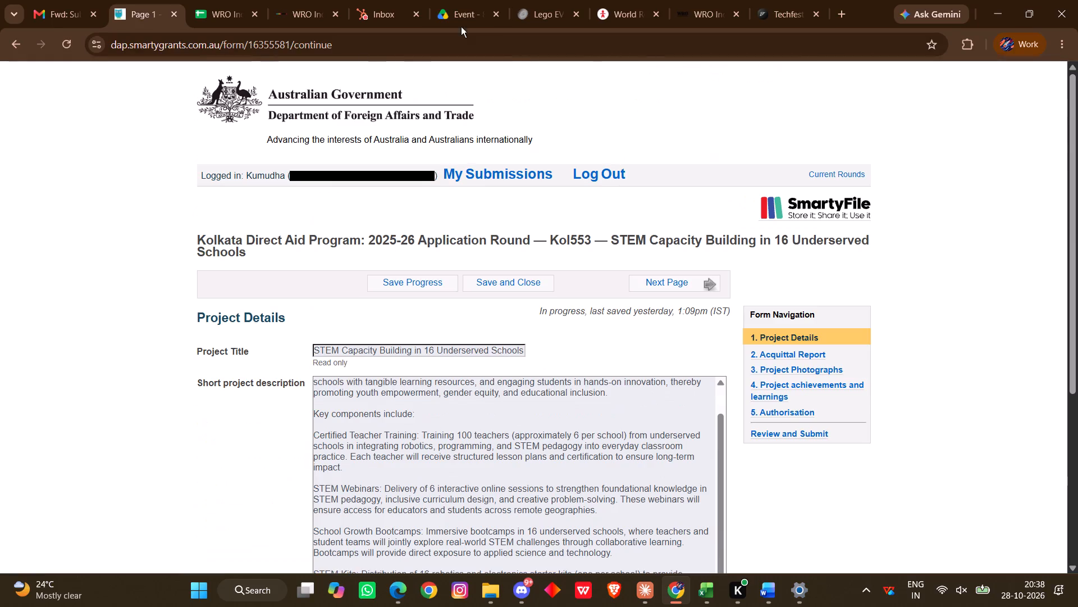
# Go back to the forwarded Kol553 submission email in Gmail and check its access instructions.
pyautogui.click(35, 0)
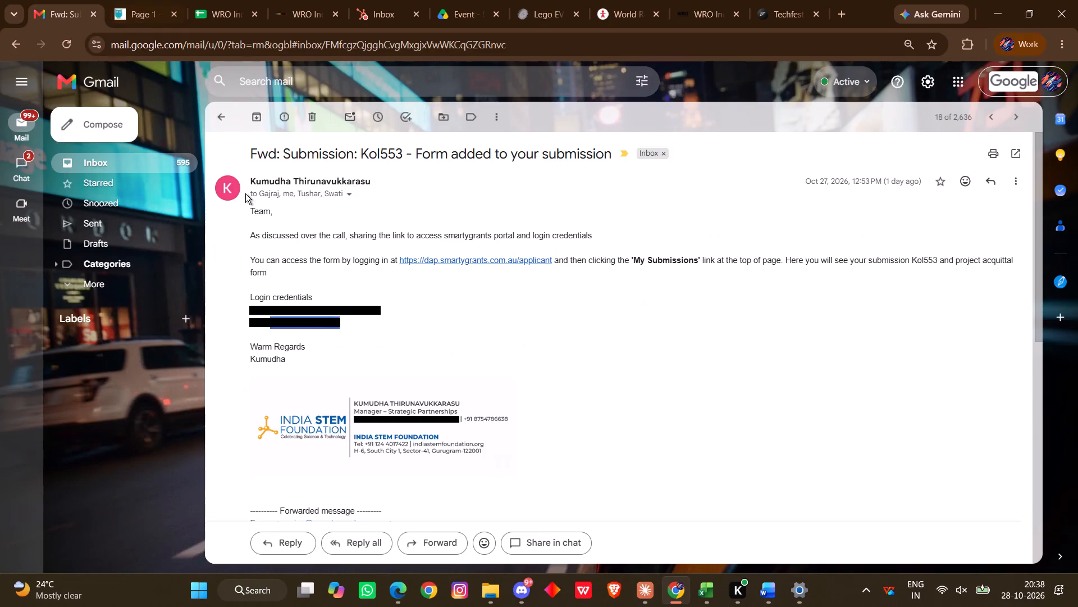
pyautogui.doubleClick(245, 193)
pyautogui.click(232, 152)
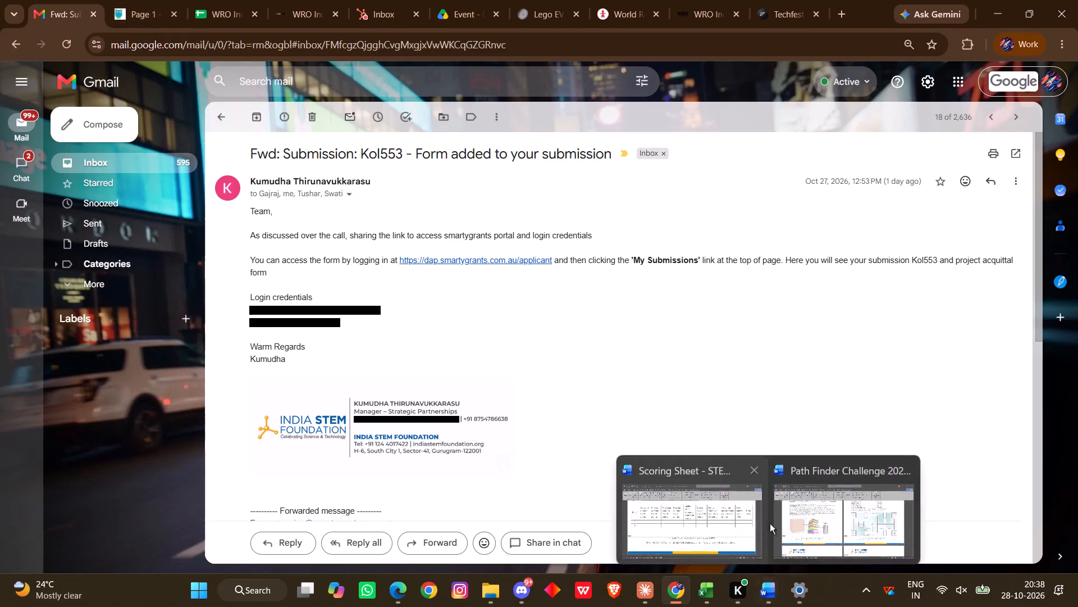
# Switch to the STEM FEST 2026 scoring sheet in Microsoft Word and look over its scoring tables.
pyautogui.click(732, 522)
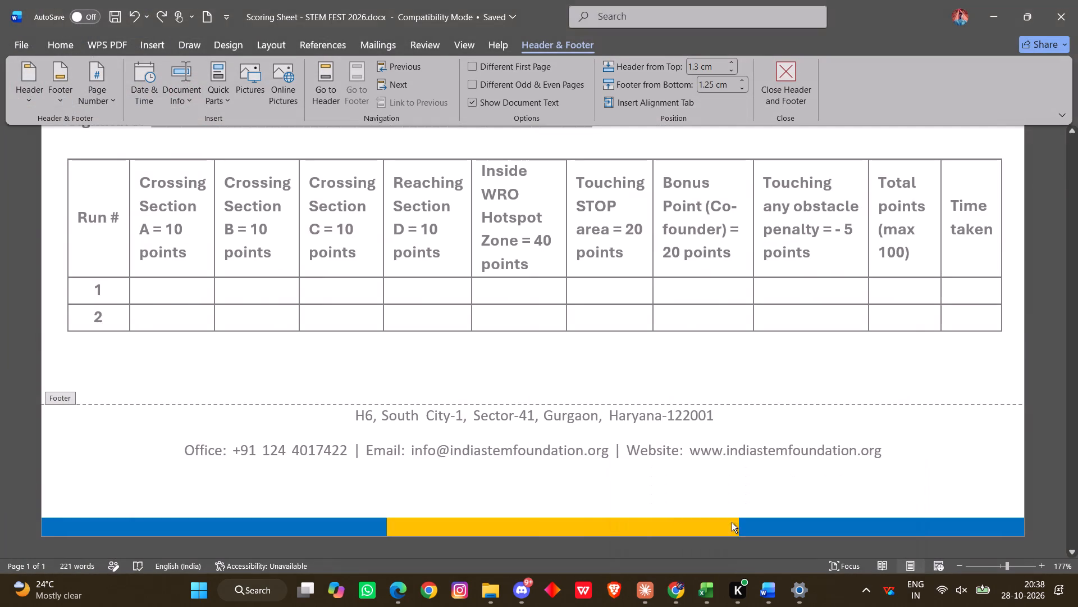
pyautogui.scroll(6, 640, 406)
pyautogui.scroll(-4, 640, 406)
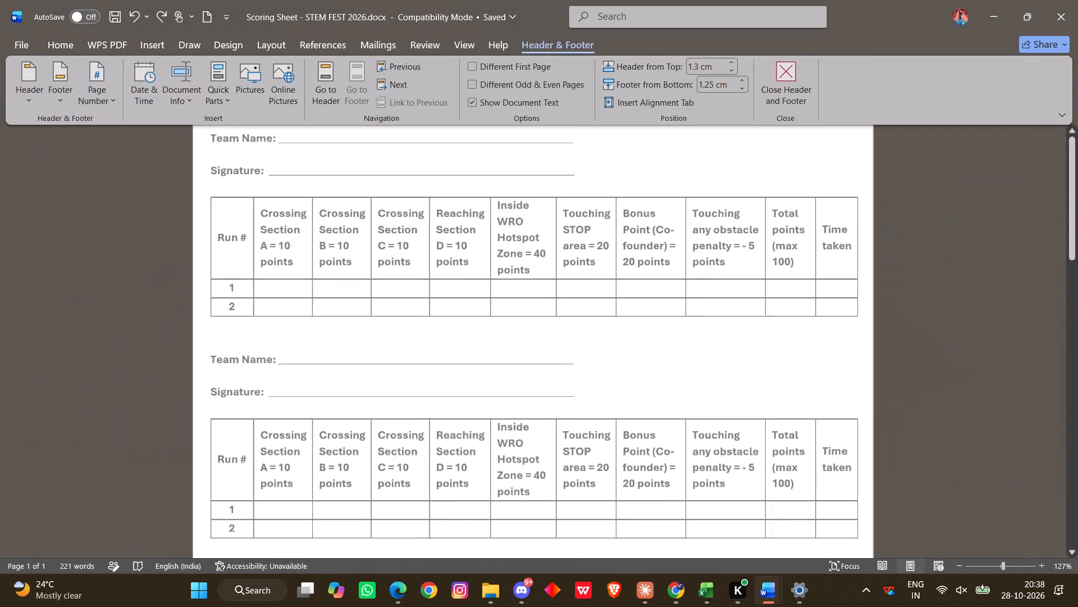
# Switch to Microsoft Edge and choose Add a printer as the scoring sheet's print destination to reach the Windows printer settings.
pyautogui.click(401, 593)
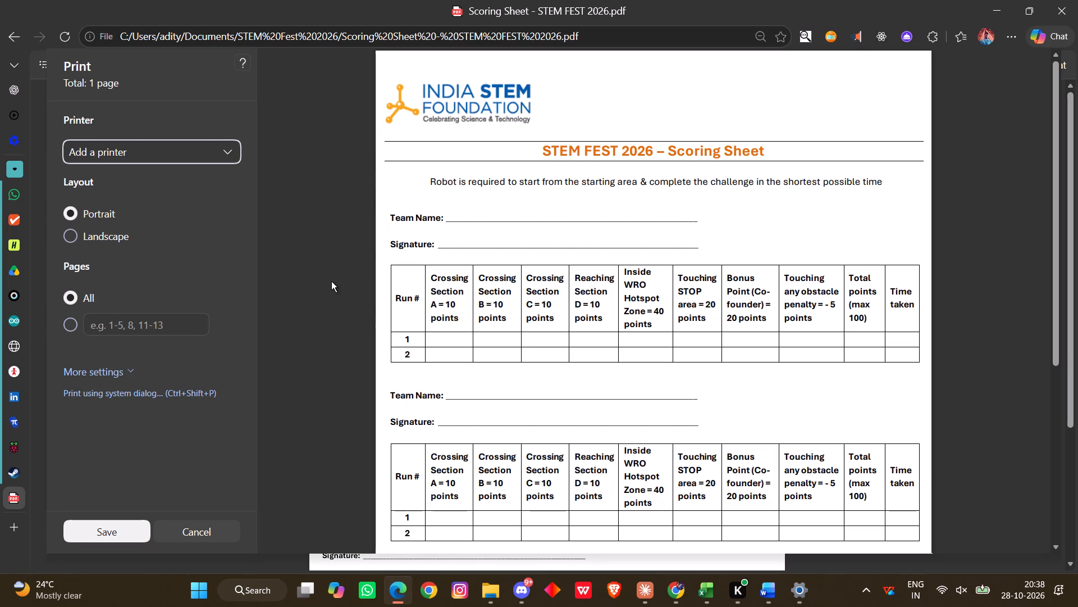
pyautogui.click(205, 156)
pyautogui.click(182, 197)
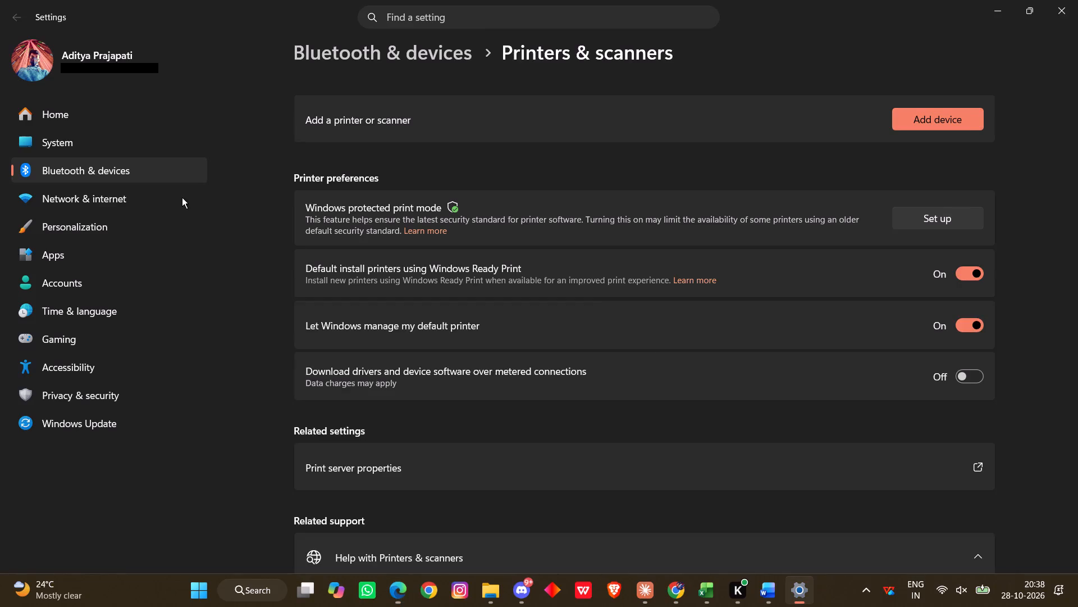
# Search for printers to add in Windows Settings and include Wi-Fi Direct printers in the search.
pyautogui.click(928, 103)
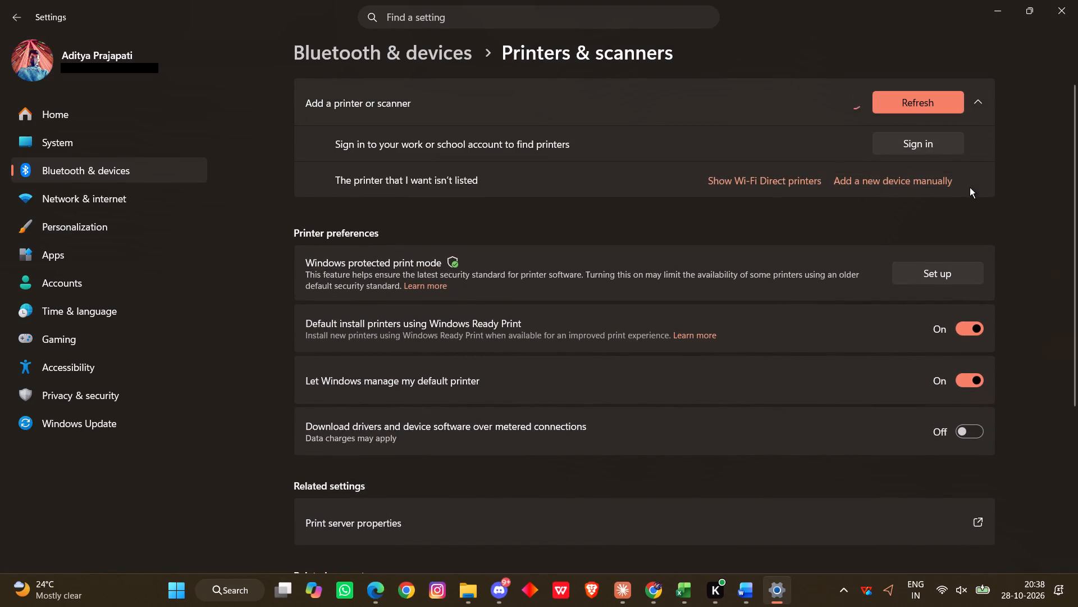
pyautogui.click(780, 184)
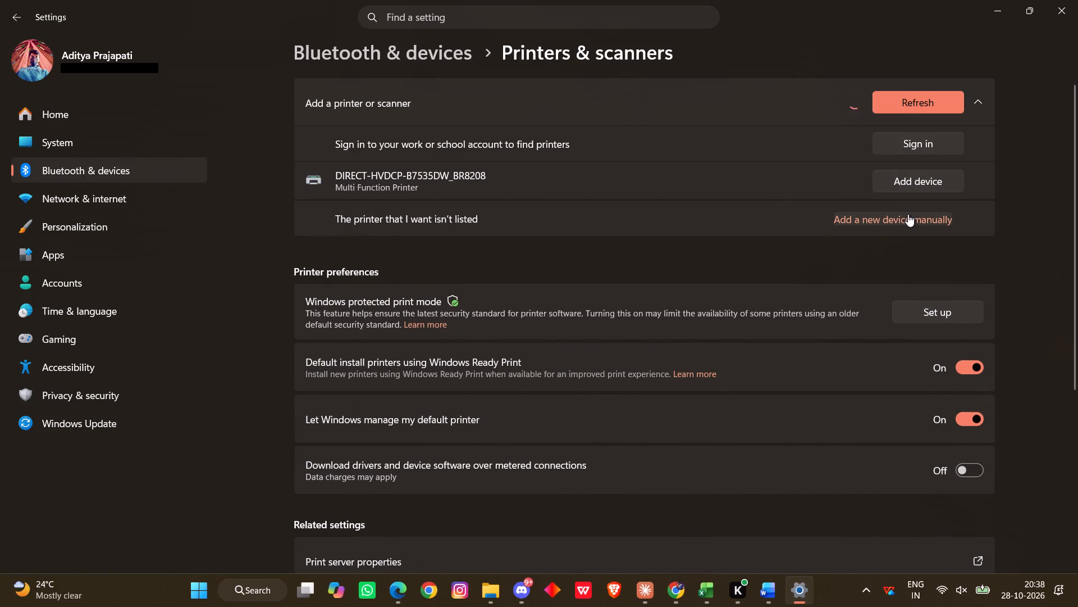
pyautogui.scroll(2, 837, 151)
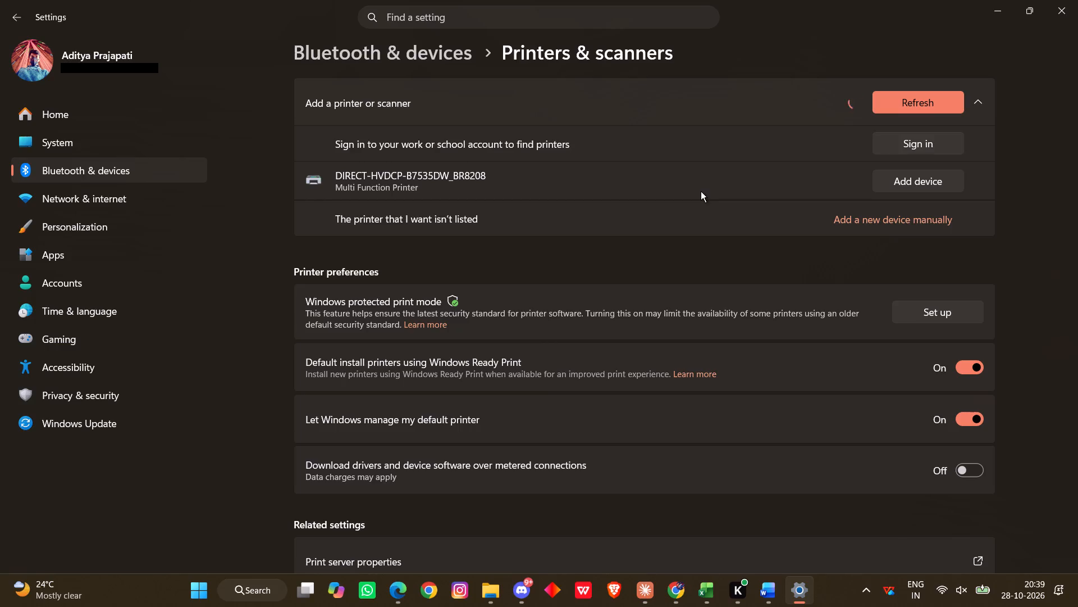
# Refresh the search for available printers and scanners, and try to start adding a new device manually.
pyautogui.click(921, 96)
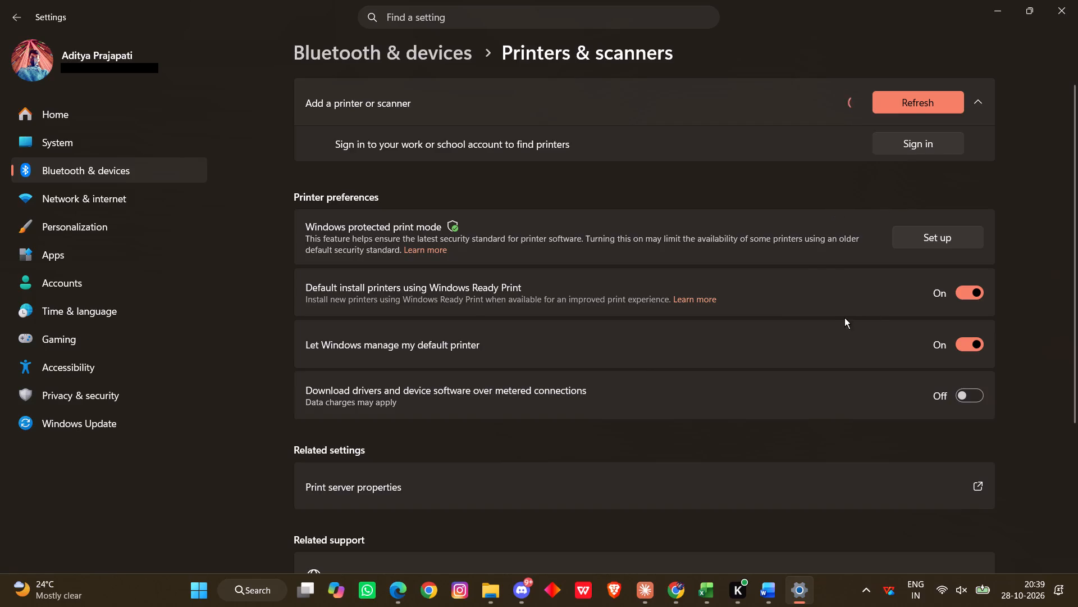
pyautogui.scroll(2, 840, 318)
pyautogui.scroll(-4, 840, 318)
pyautogui.scroll(3, 840, 318)
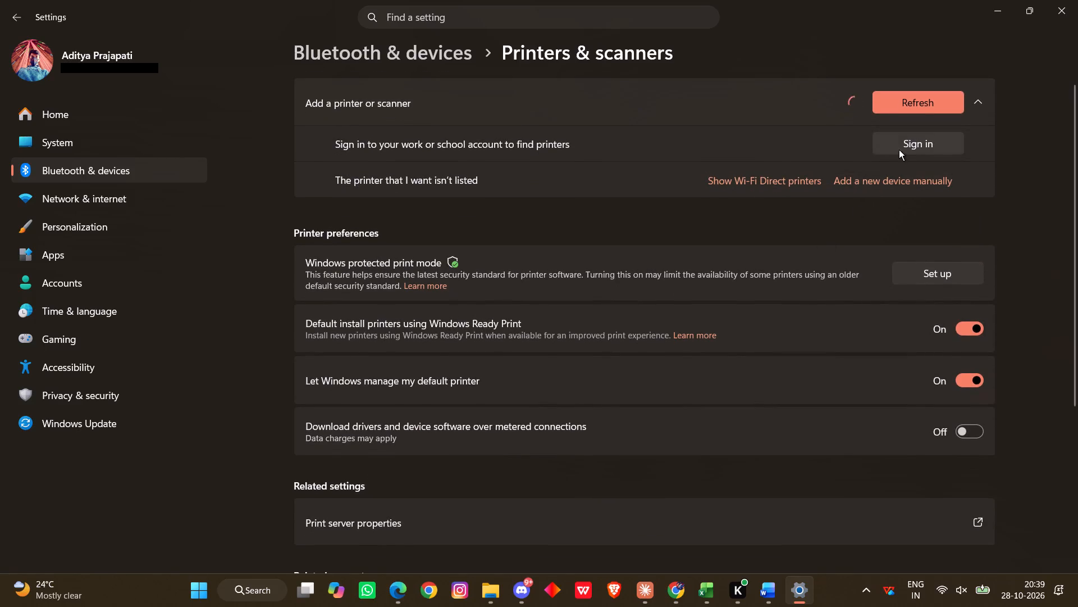
pyautogui.click(899, 187)
pyautogui.click(933, 591)
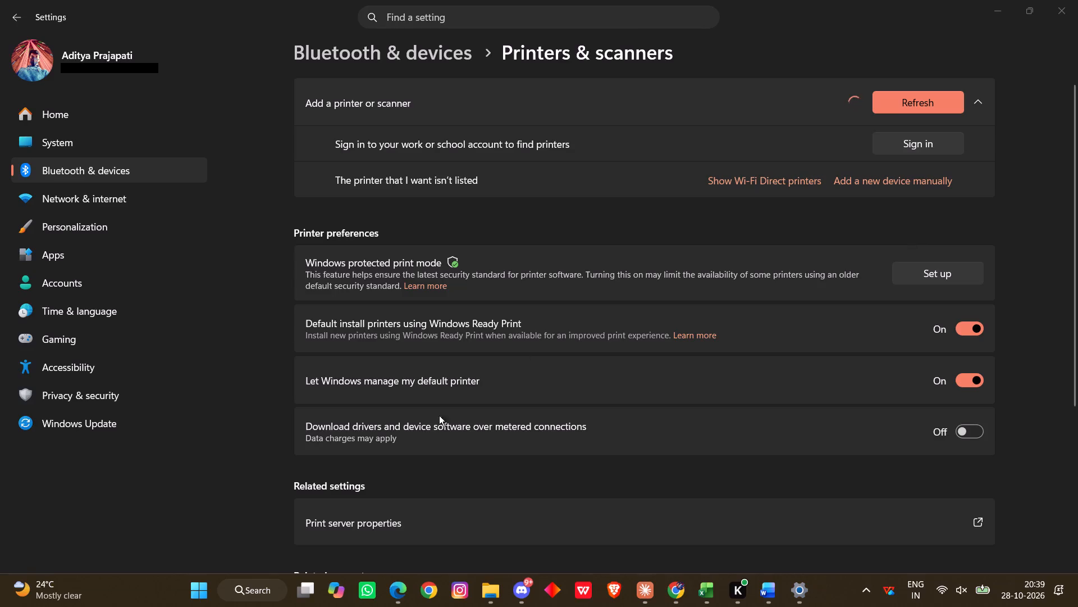
# Search Windows for "broth" and launch the Brother iPrint&Scan app.
pyautogui.click(240, 591)
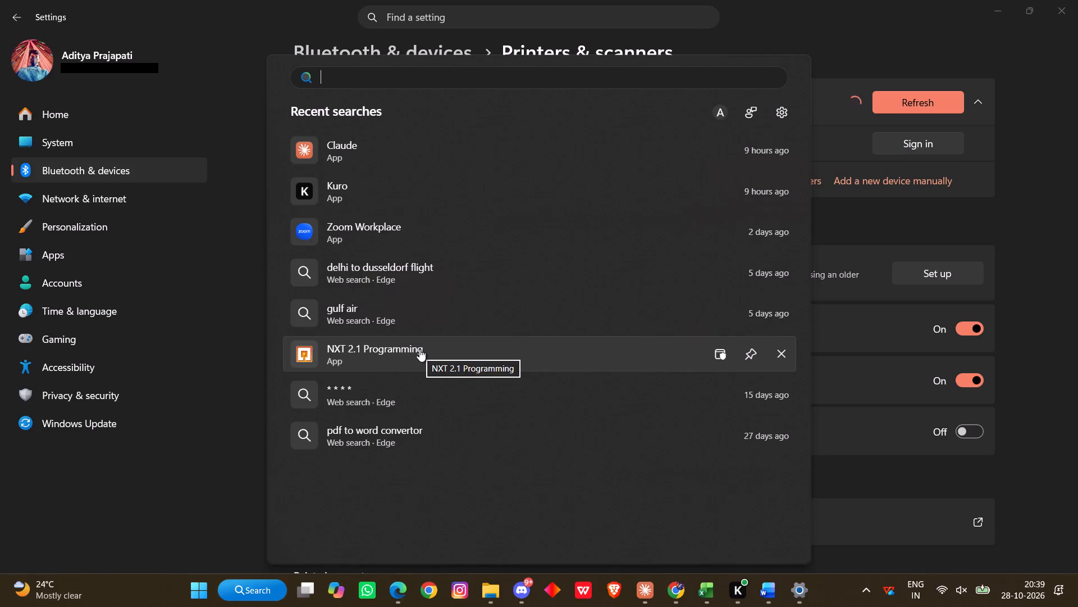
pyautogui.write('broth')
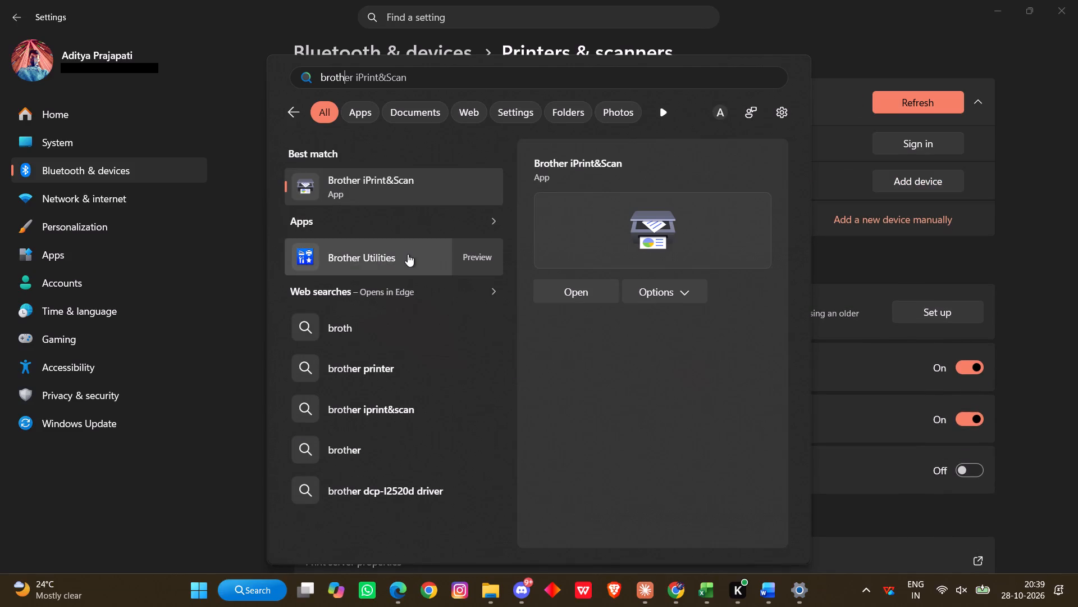
pyautogui.doubleClick(407, 191)
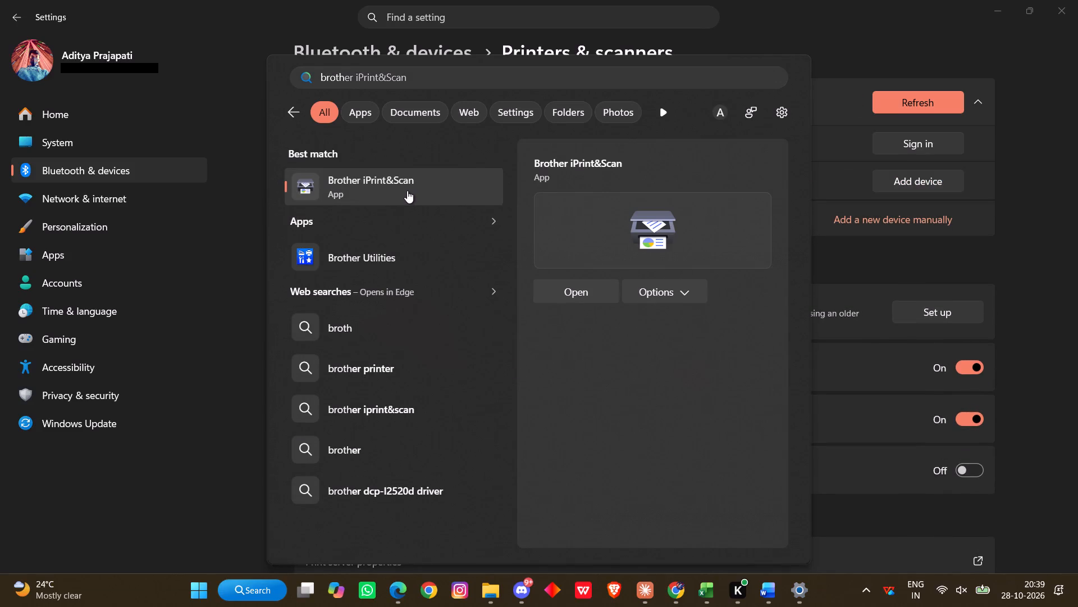
pyautogui.click(579, 291)
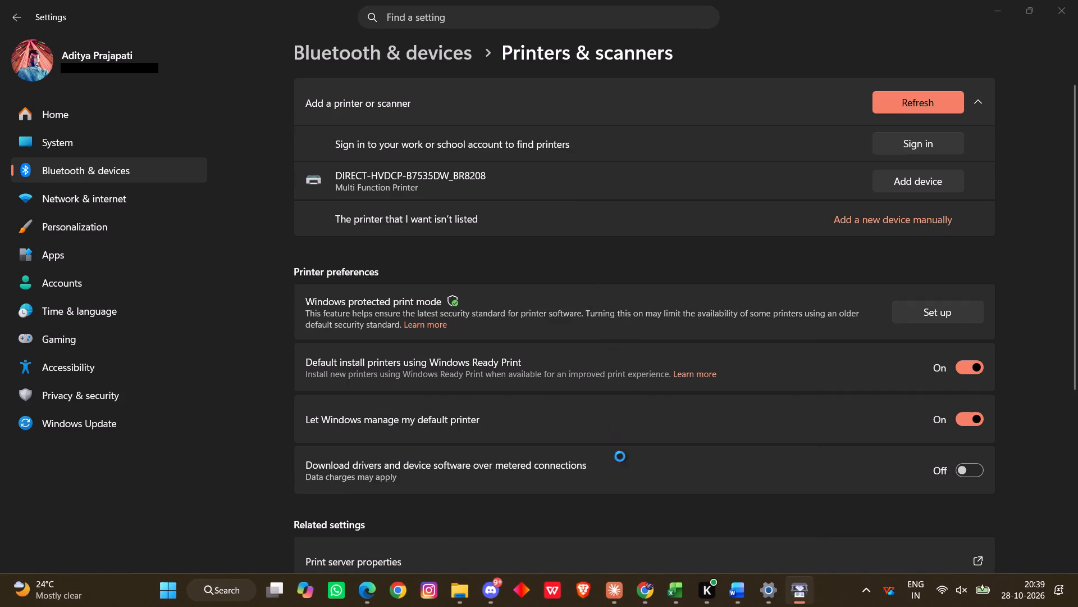
# Switch to Brother iPrint&Scan and start updating the application to the new version.
pyautogui.click(789, 596)
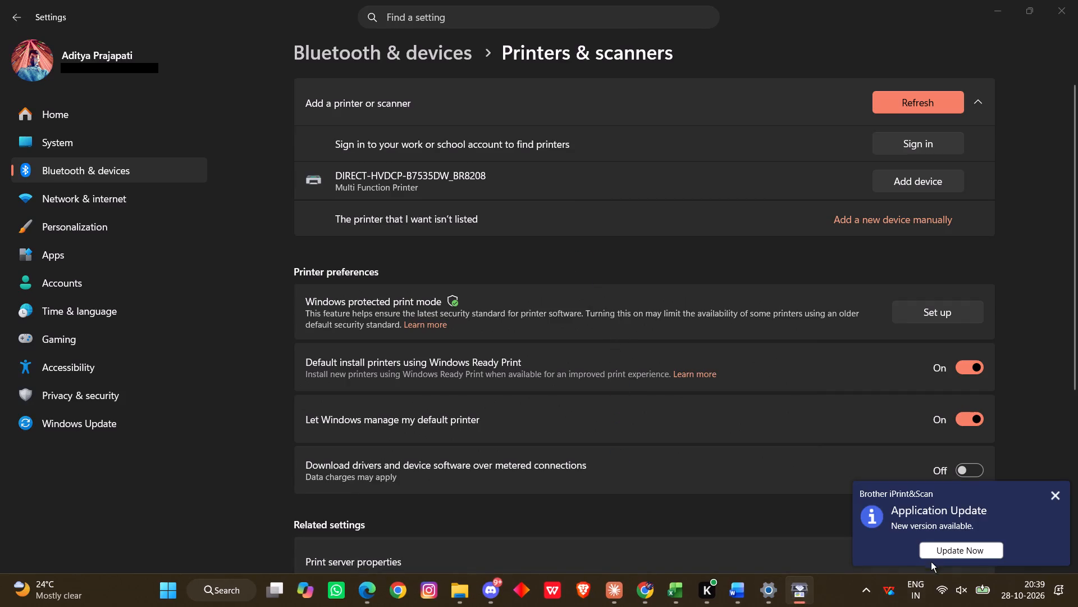
pyautogui.click(935, 556)
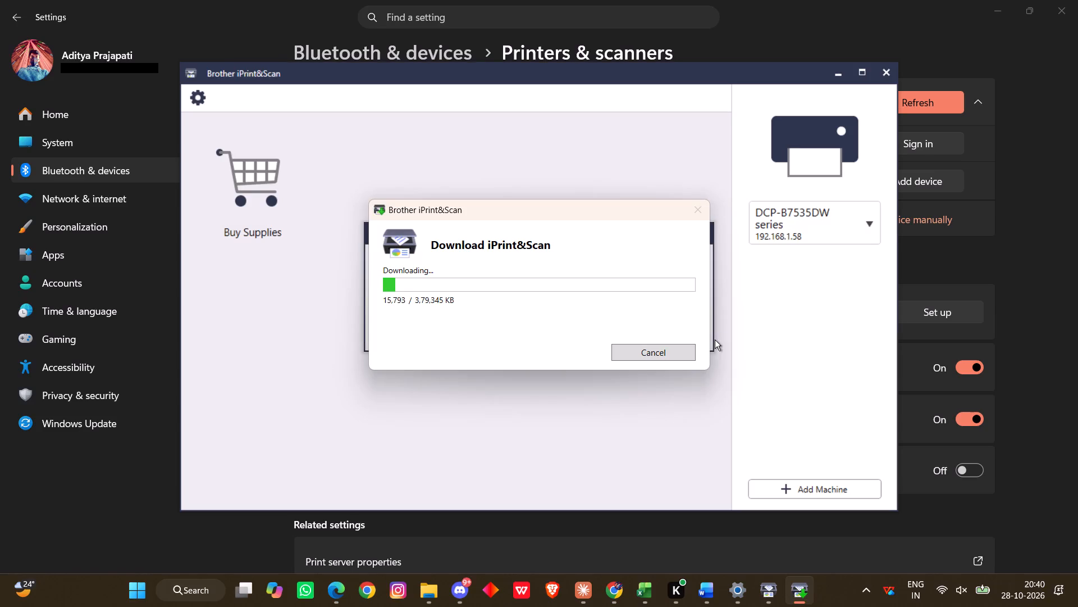
pyautogui.click(869, 229)
pyautogui.click(591, 330)
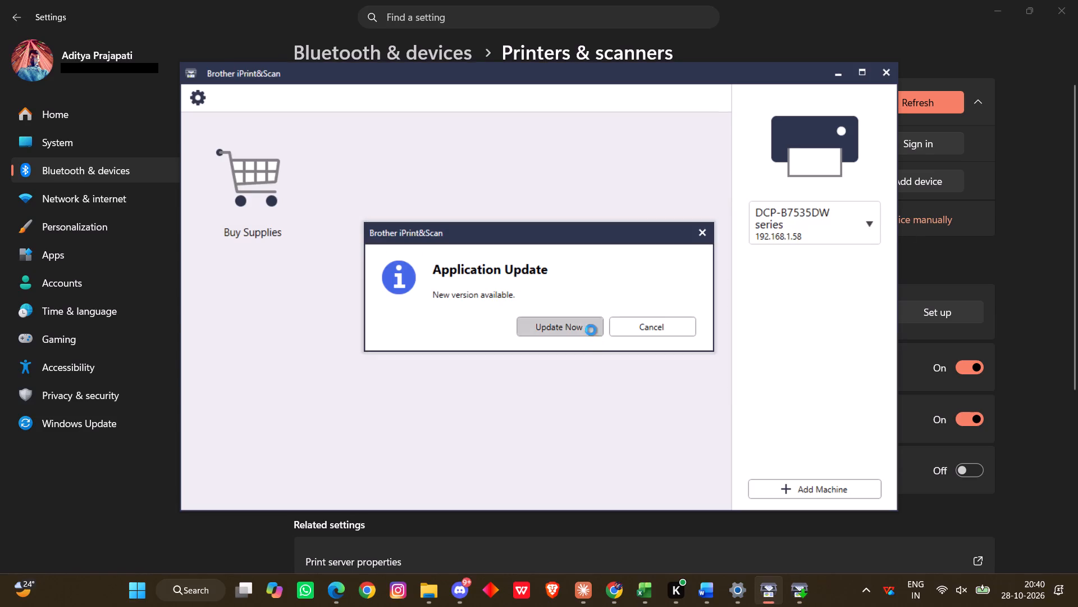
# Try to open the machine choices for the DCP-B7535DW series in Brother iPrint&Scan, and close its main window.
pyautogui.click(849, 232)
pyautogui.click(849, 232)
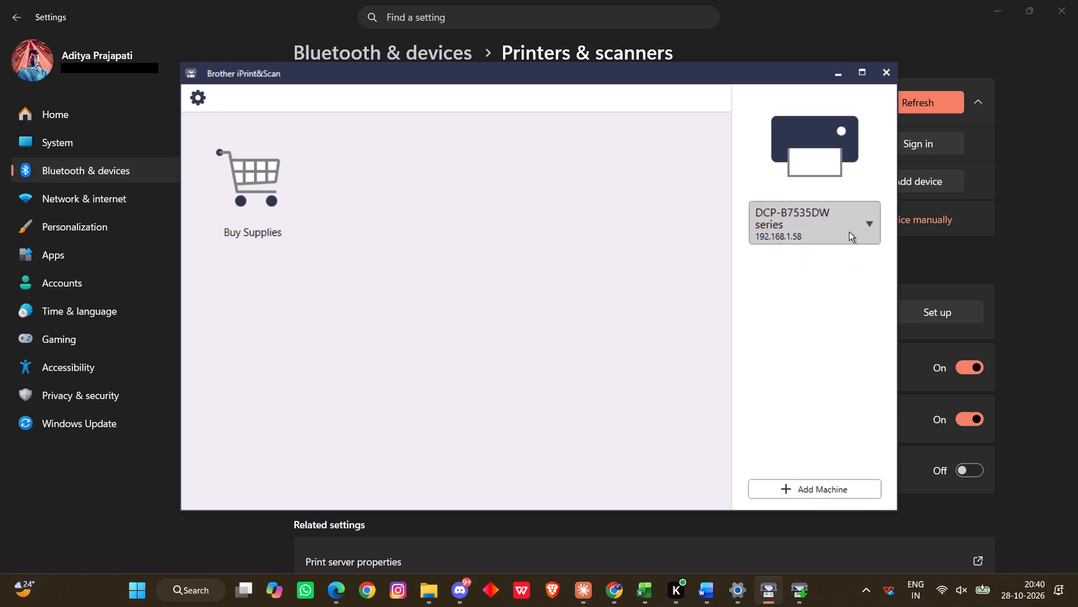
pyautogui.scroll(5, 646, 233)
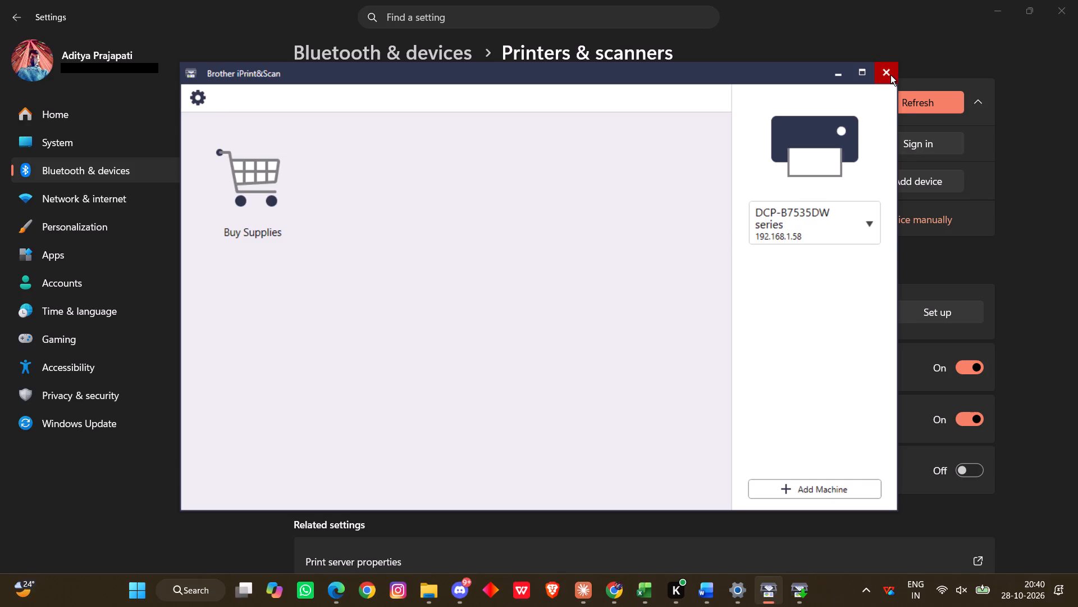
pyautogui.click(890, 75)
# Refresh the search for printers and scanners in Windows Settings and look through the Printers & scanners page.
pyautogui.click(908, 93)
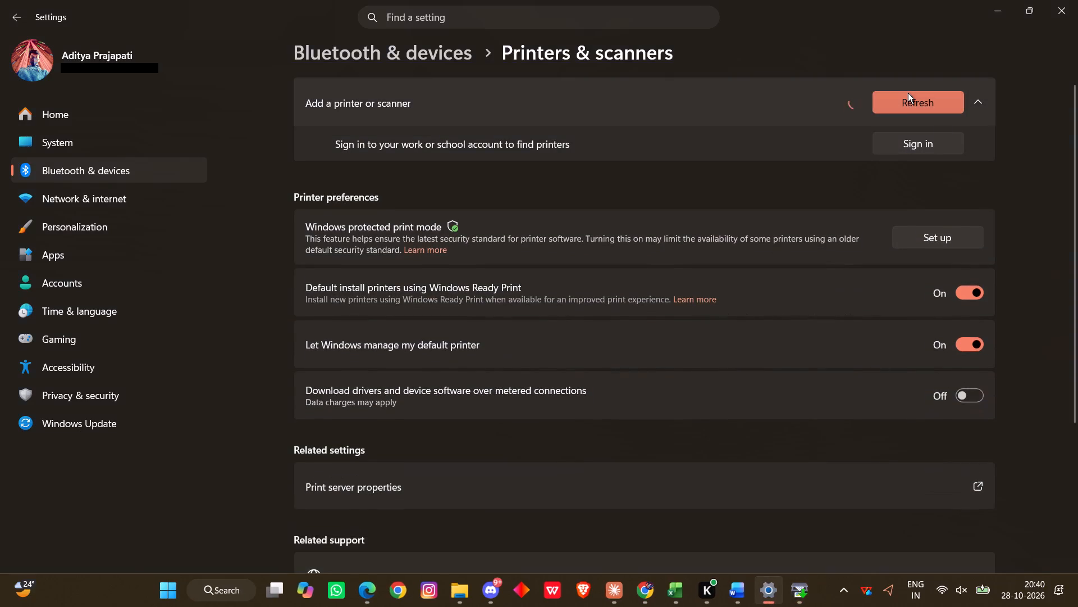
pyautogui.doubleClick(908, 93)
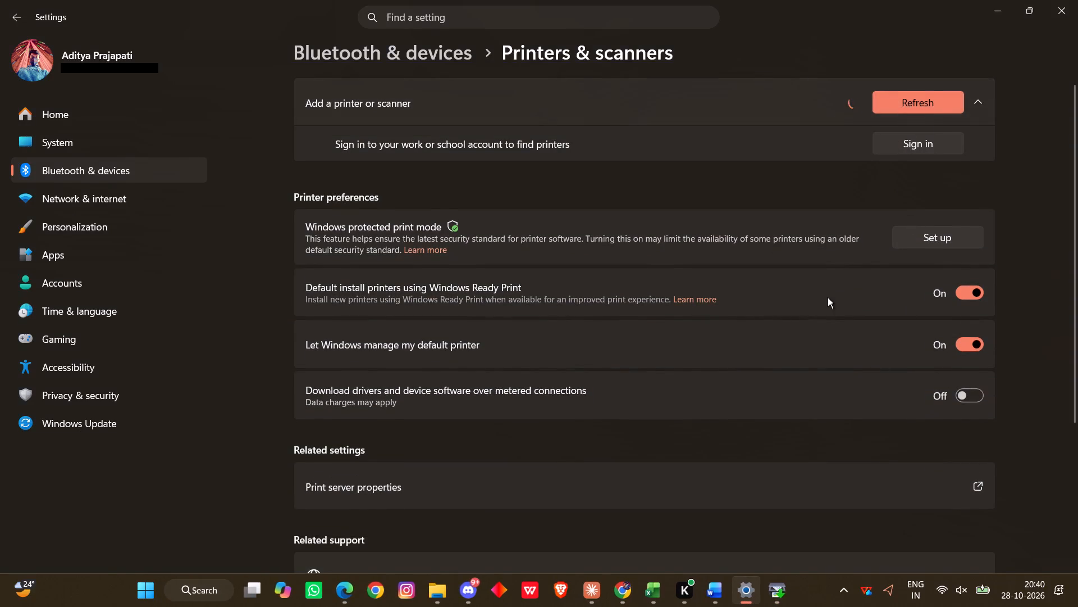
pyautogui.scroll(1, 828, 297)
pyautogui.scroll(-3, 790, 301)
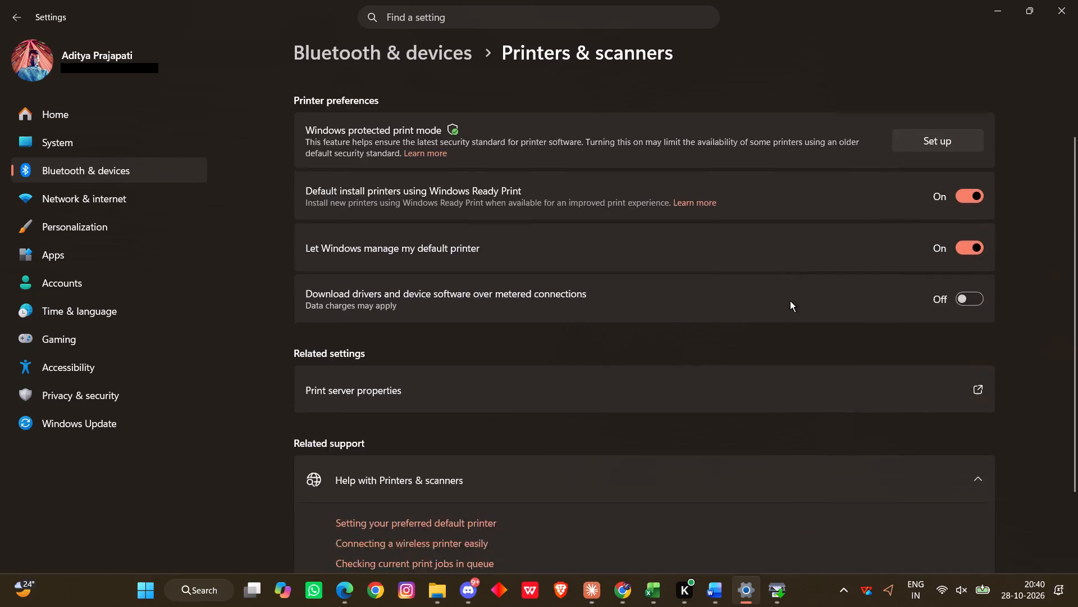
pyautogui.scroll(-2, 790, 301)
pyautogui.scroll(5, 790, 301)
# Return to Bluetooth & devices, reopen Printers & scanners and search again for a printer to add.
pyautogui.click(450, 54)
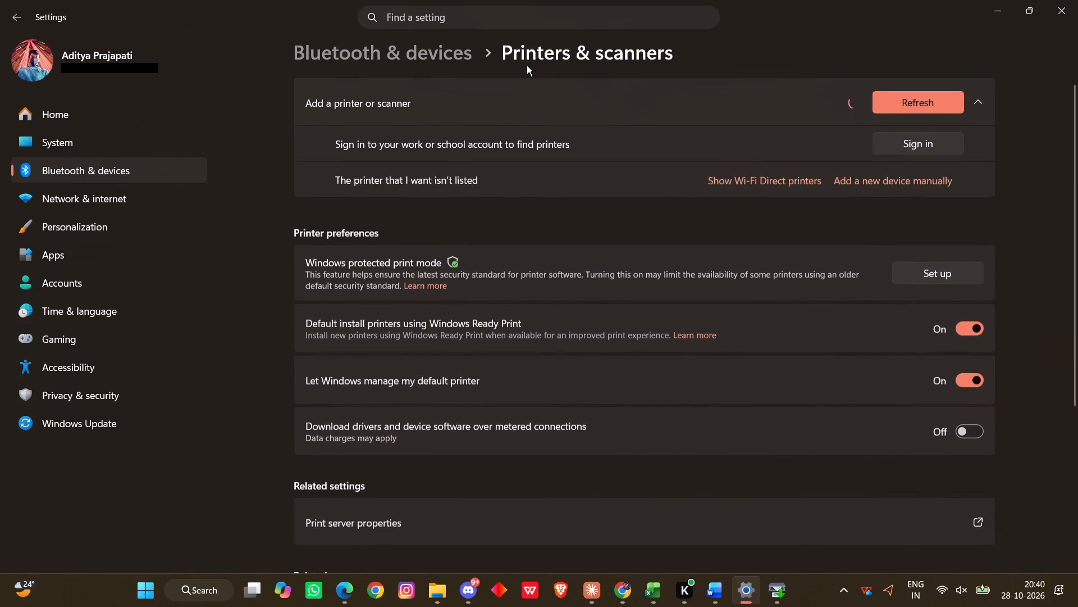
pyautogui.scroll(2, 567, 173)
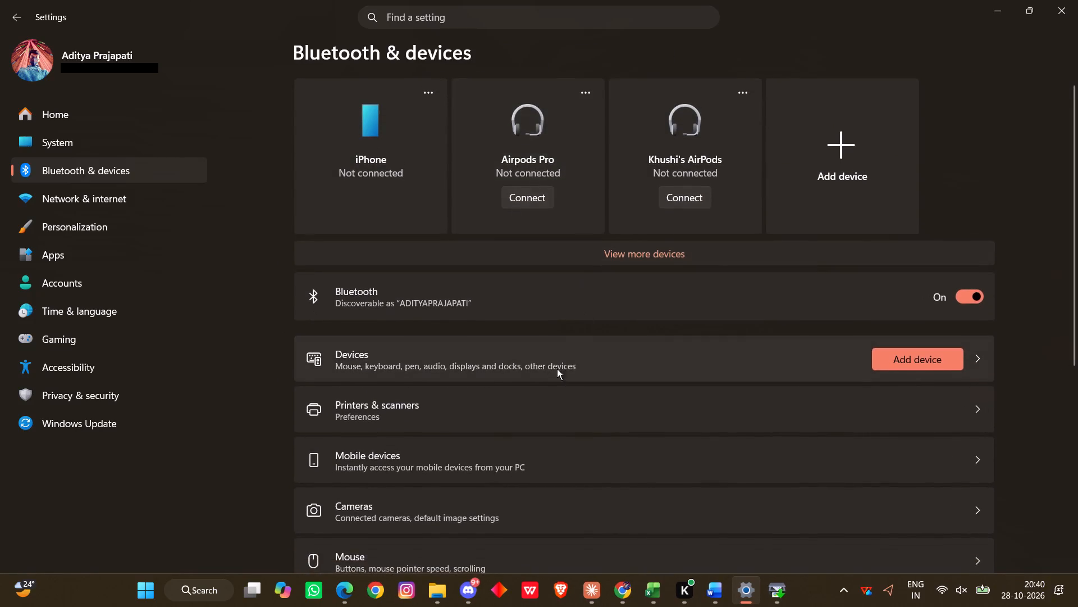
pyautogui.scroll(-1, 554, 374)
pyautogui.click(546, 361)
pyautogui.scroll(1, 546, 361)
pyautogui.click(948, 112)
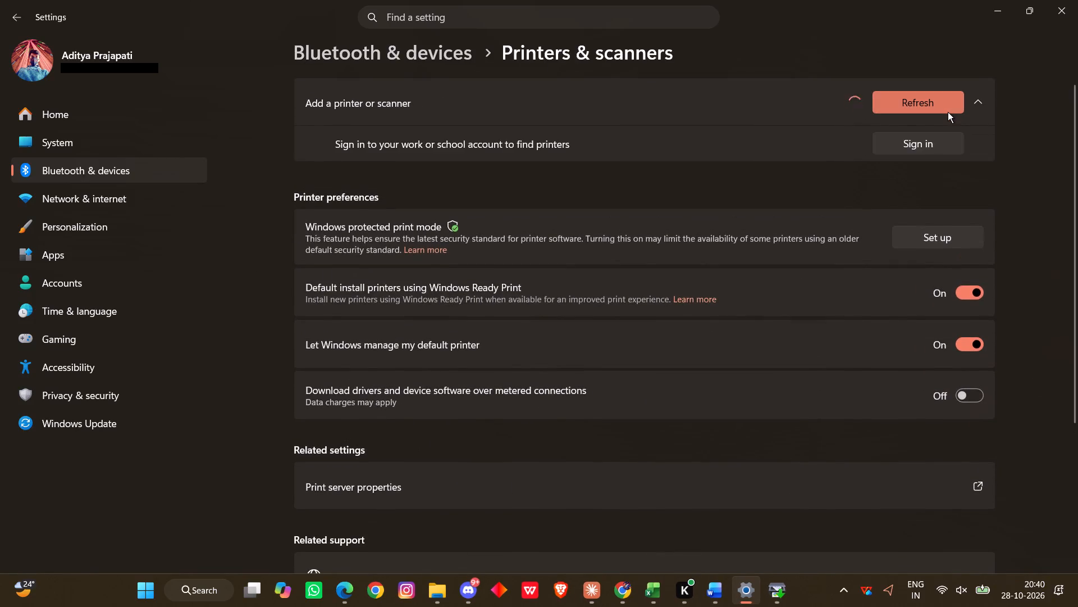